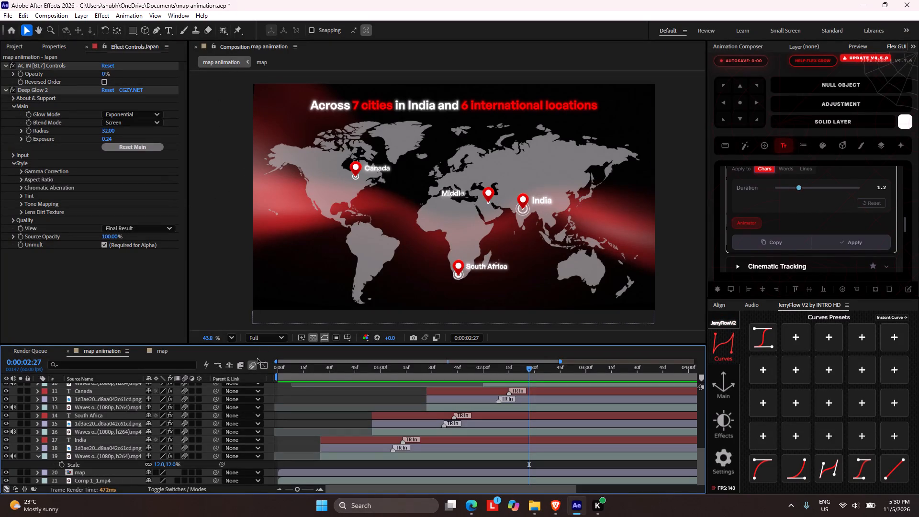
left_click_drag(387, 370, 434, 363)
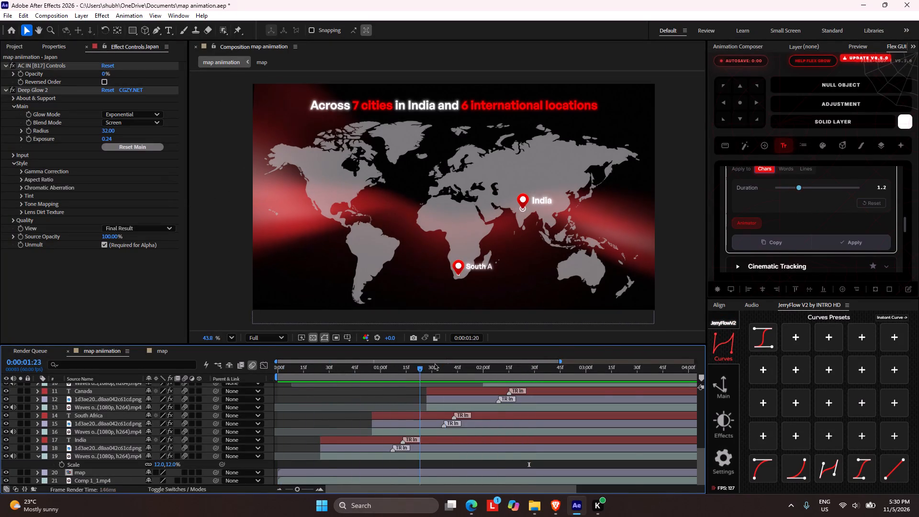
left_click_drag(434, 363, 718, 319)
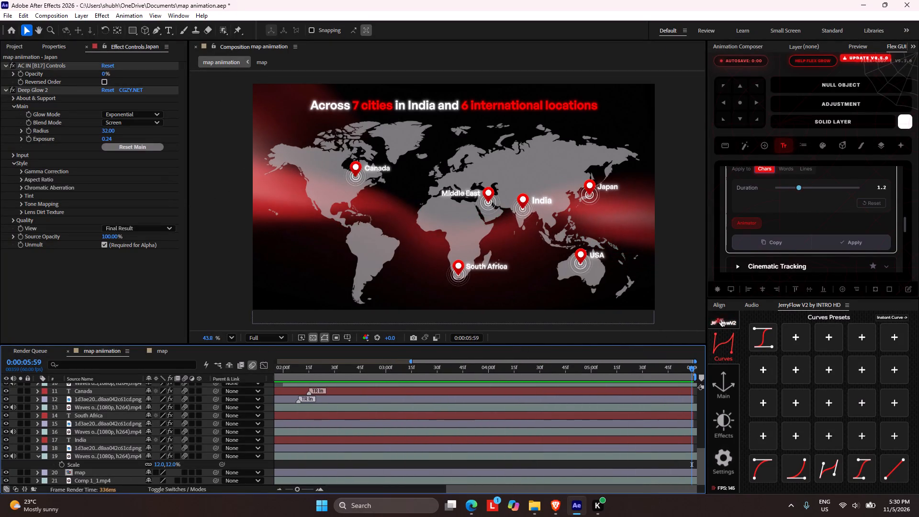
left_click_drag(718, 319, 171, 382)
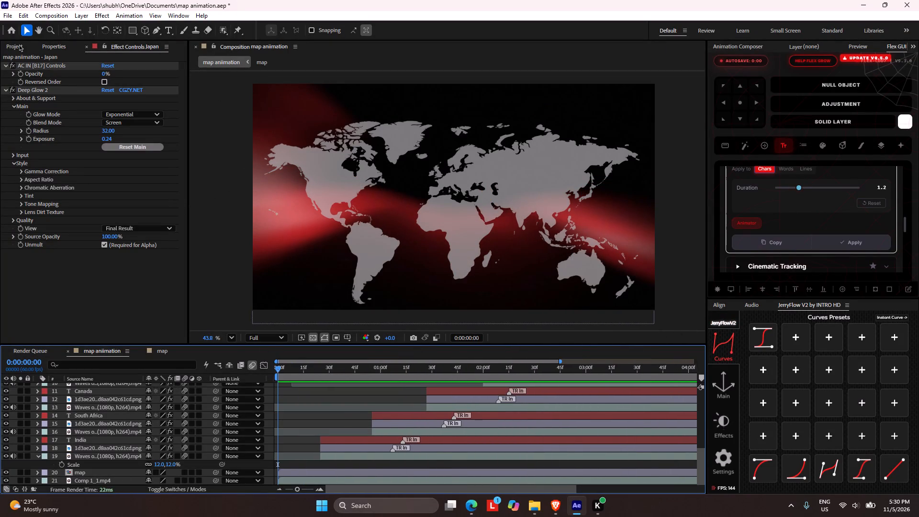
Open the recent project "last slide text animation".
left_click(9, 26)
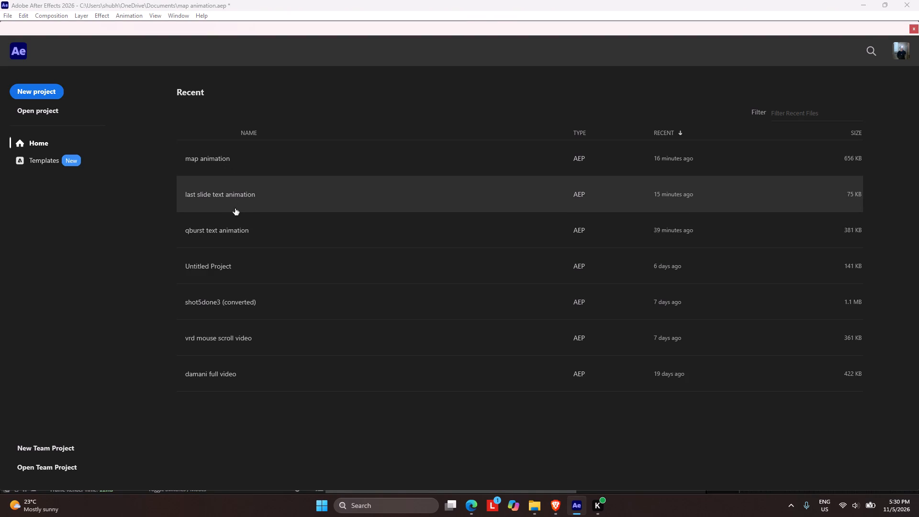
left_click(238, 201)
left_click(450, 279)
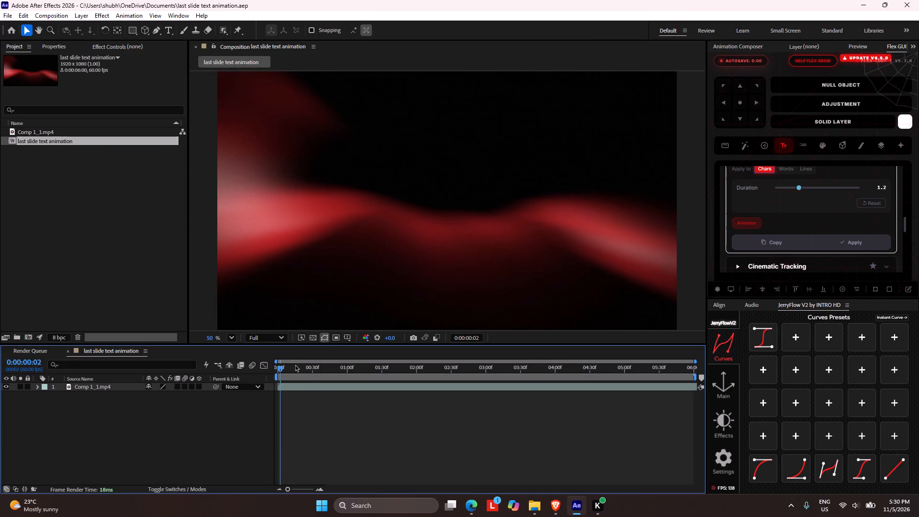
Add a text layer reading "Thank you !" over the red wave background, with the playhead at 0:00:00:00.
left_click_drag(287, 364, 286, 344)
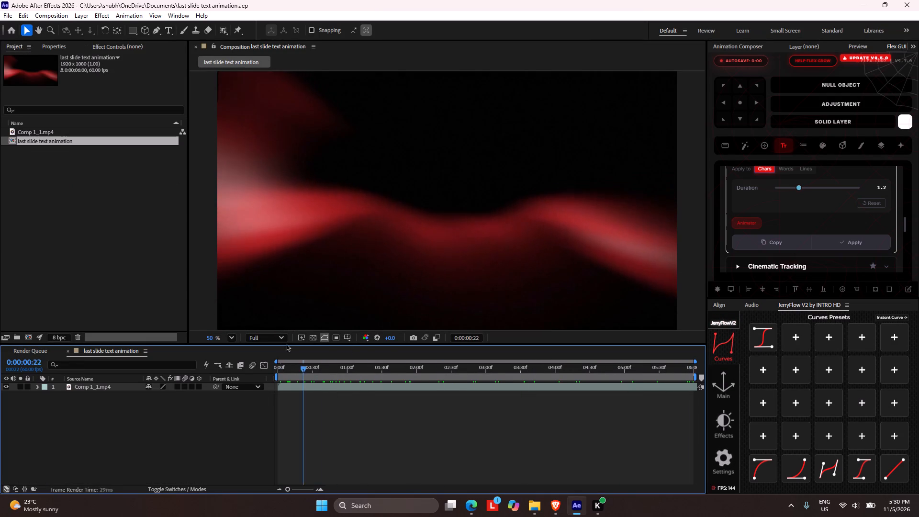
left_click_drag(286, 344, 274, 344)
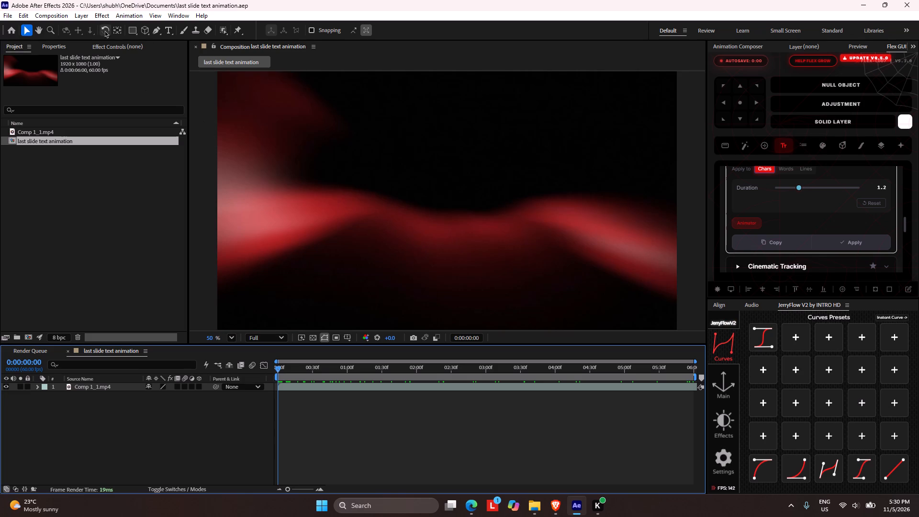
left_click(166, 30)
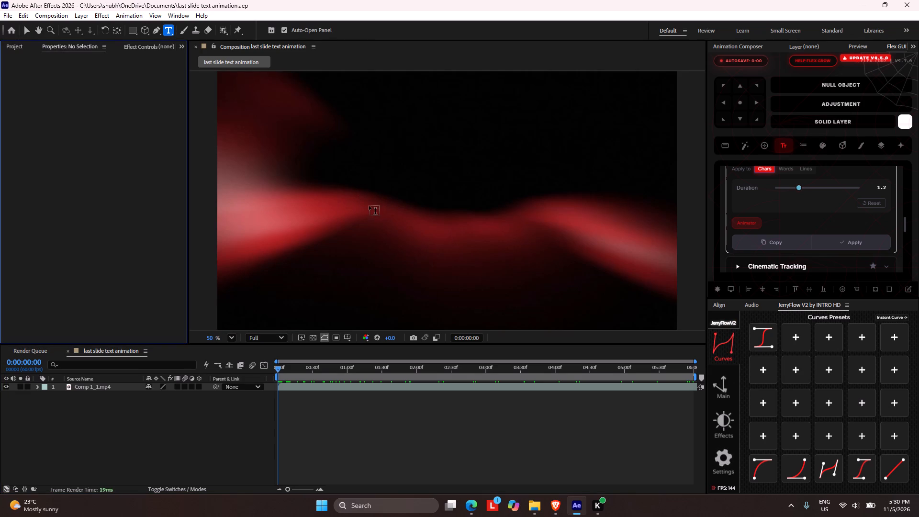
left_click(377, 211)
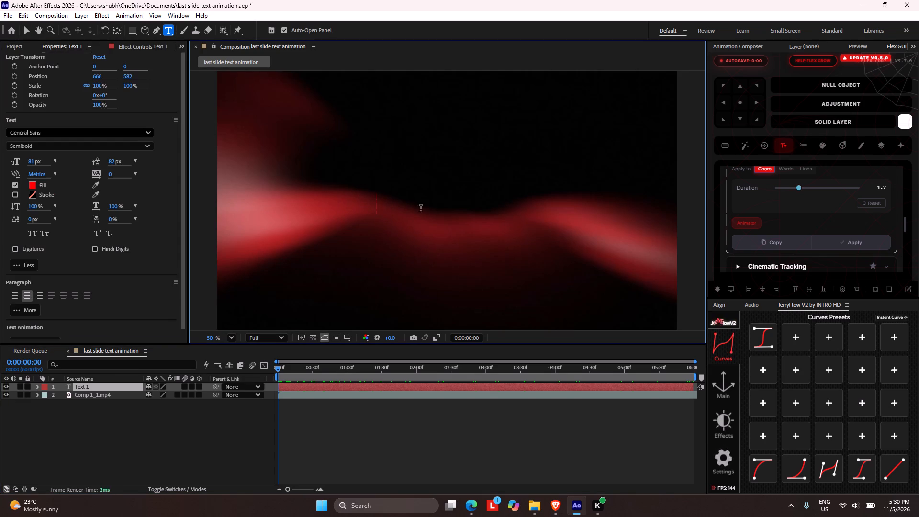
type("Tha")
type("nk")
key("space")
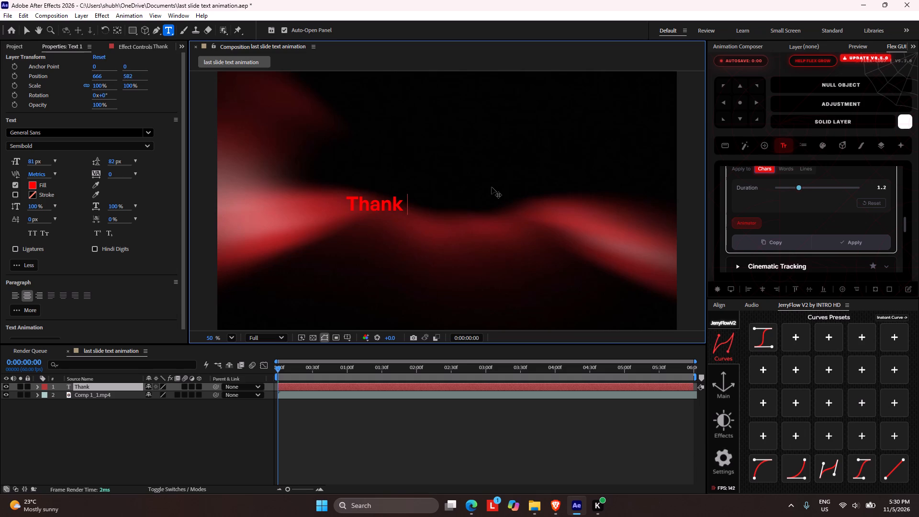
type("you")
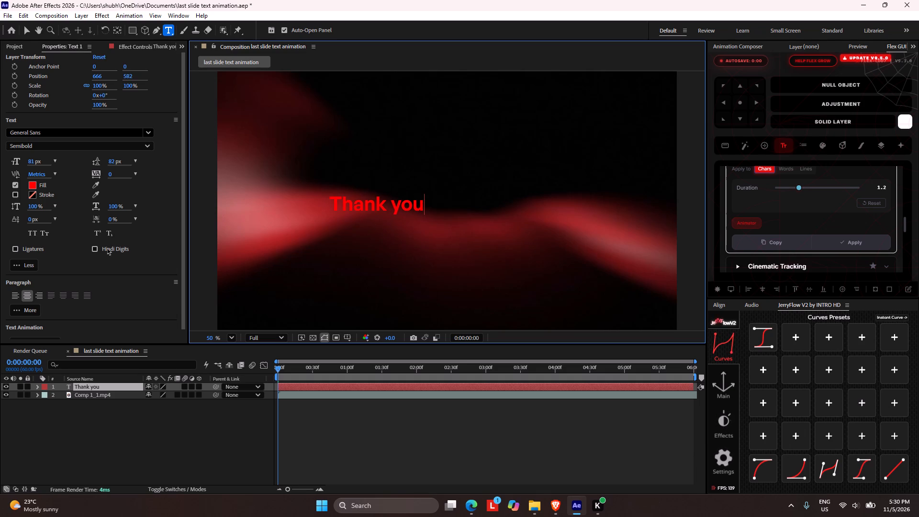
key("space")
key("shift+exclam")
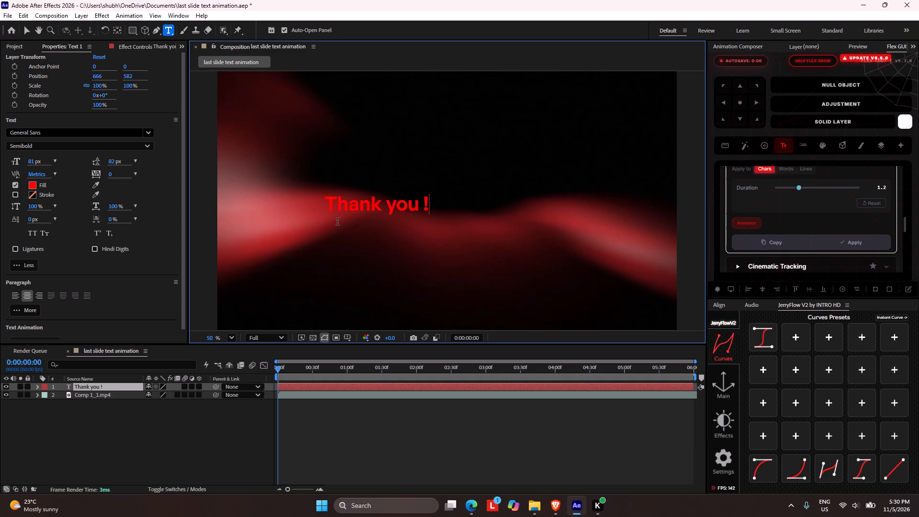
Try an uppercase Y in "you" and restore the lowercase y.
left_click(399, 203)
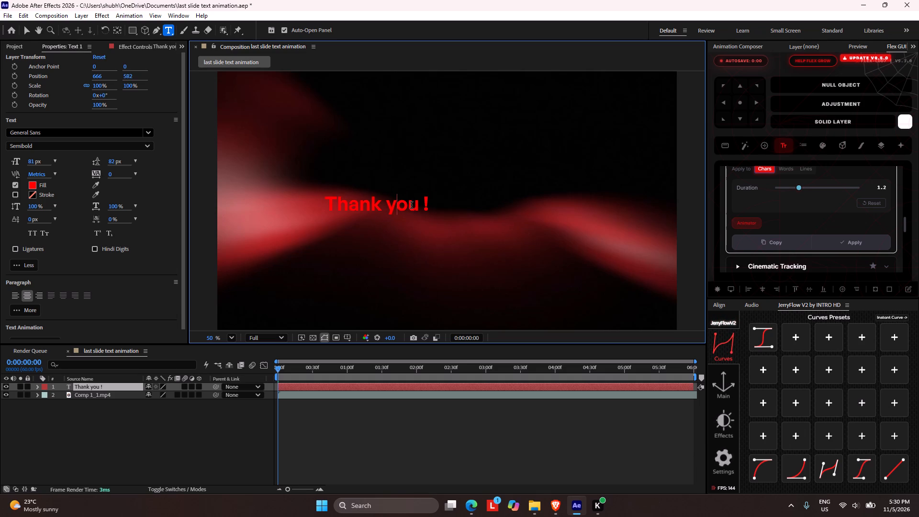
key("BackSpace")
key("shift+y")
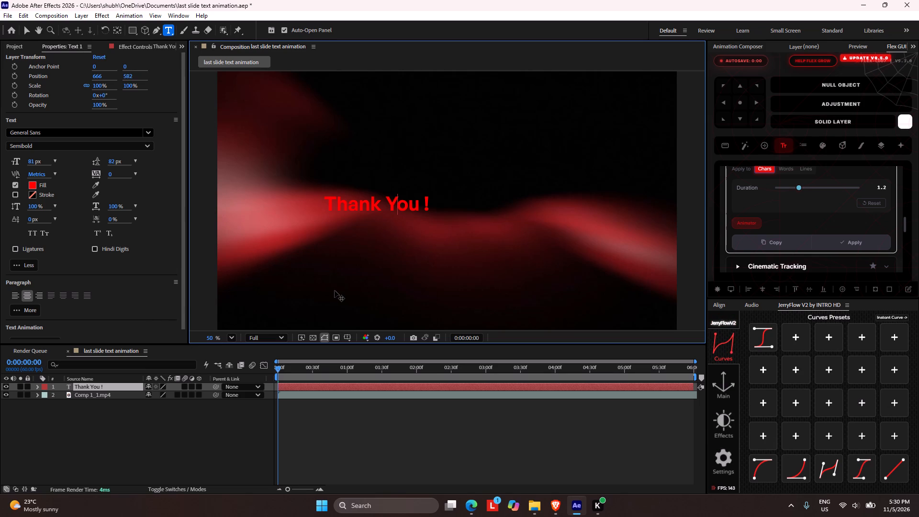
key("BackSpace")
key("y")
Change the fill colour of the "Thank you !" text to white.
left_click(125, 420)
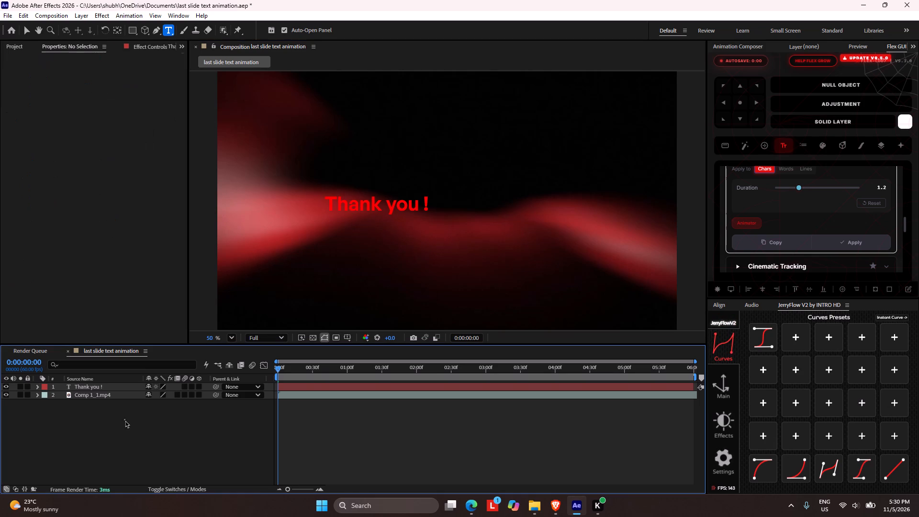
left_click(84, 388)
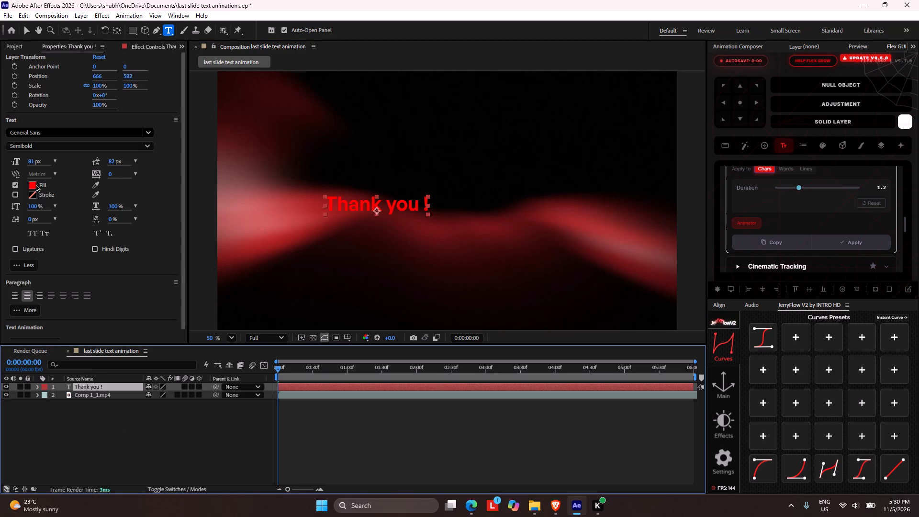
double_click(90, 386)
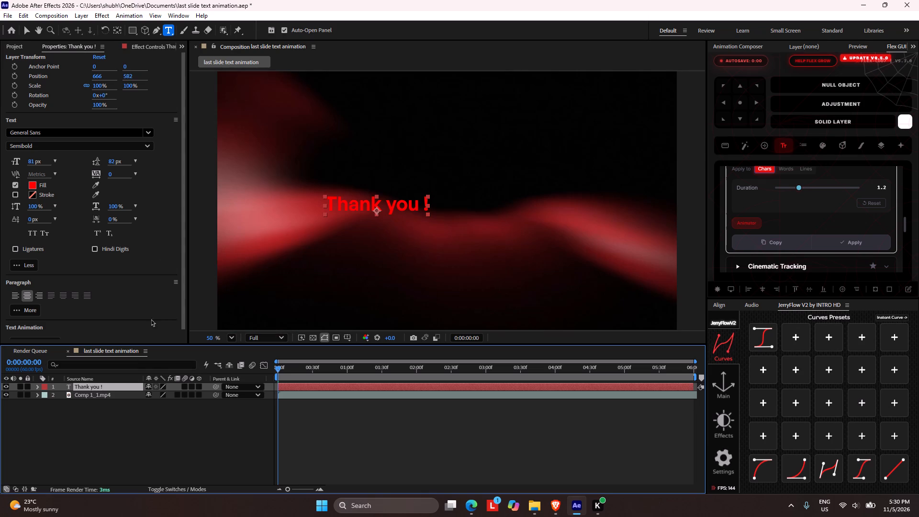
double_click(96, 389)
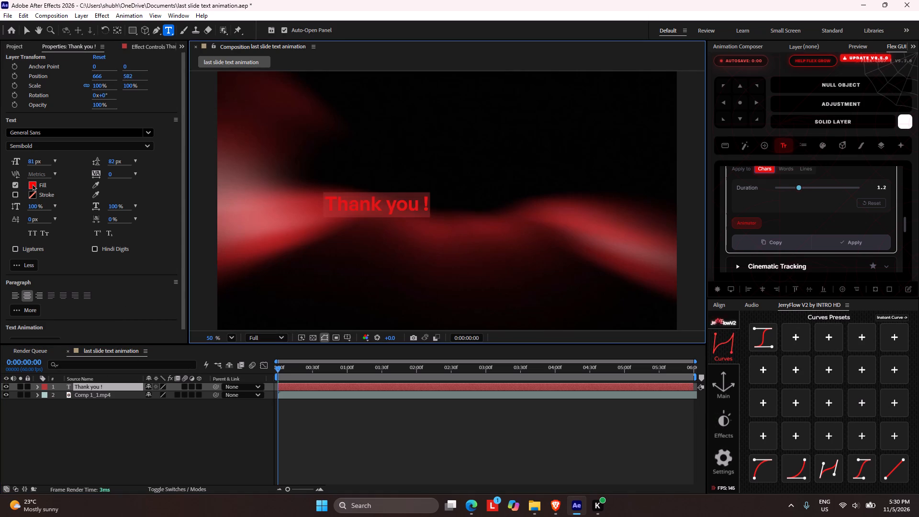
left_click(32, 184)
left_click_drag(360, 220, 318, 186)
left_click(557, 204)
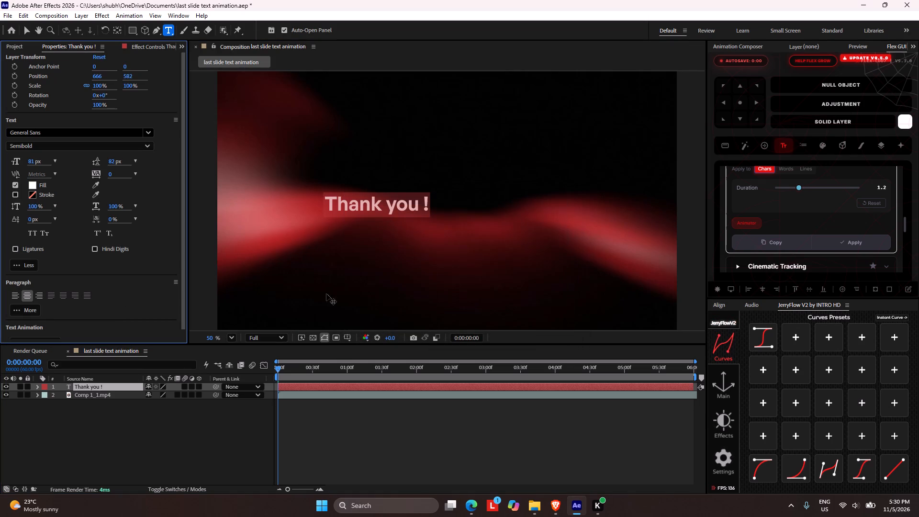
left_click(116, 408)
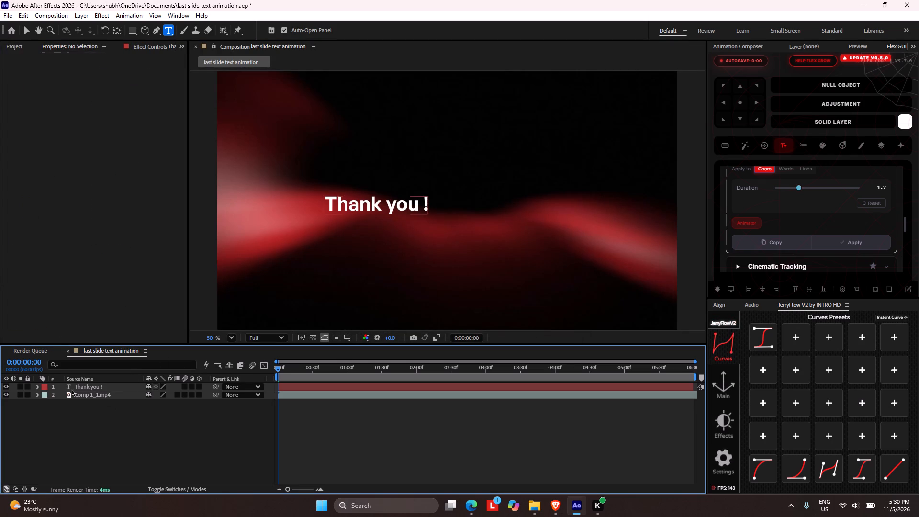
Centre the anchor point of the "Thank you !" text layer on its text.
left_click(71, 389)
scroll(496, 214, "down", 4)
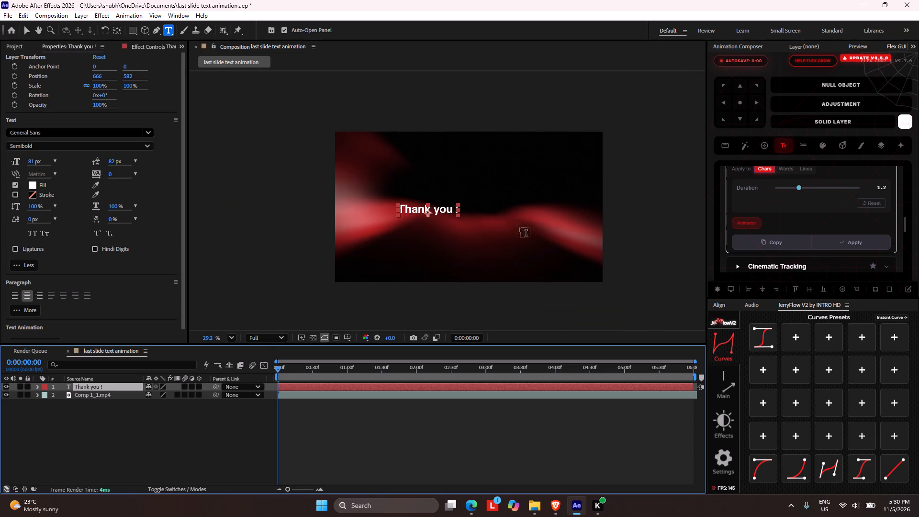
left_click(739, 99)
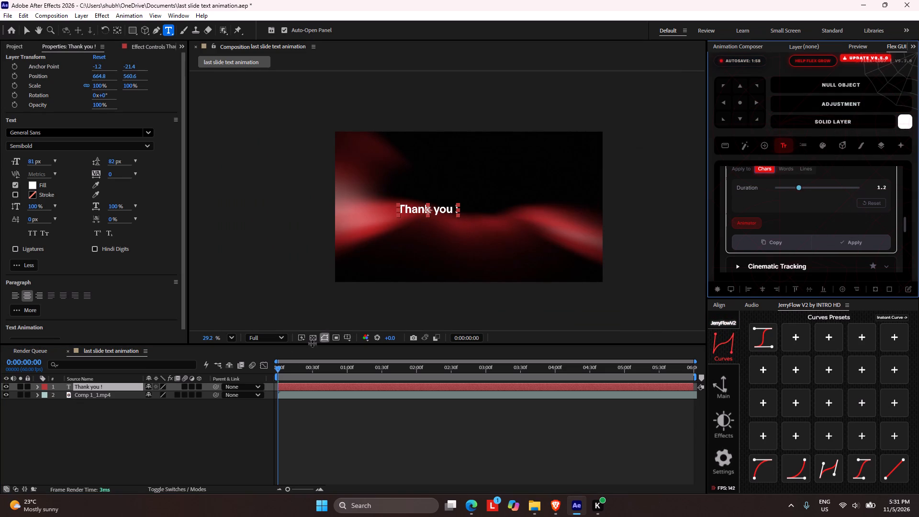
Align the "Thank you !" layer to the horizontal and vertical centre of the composition, at position 960, 540.
left_click(76, 418)
left_click(81, 386)
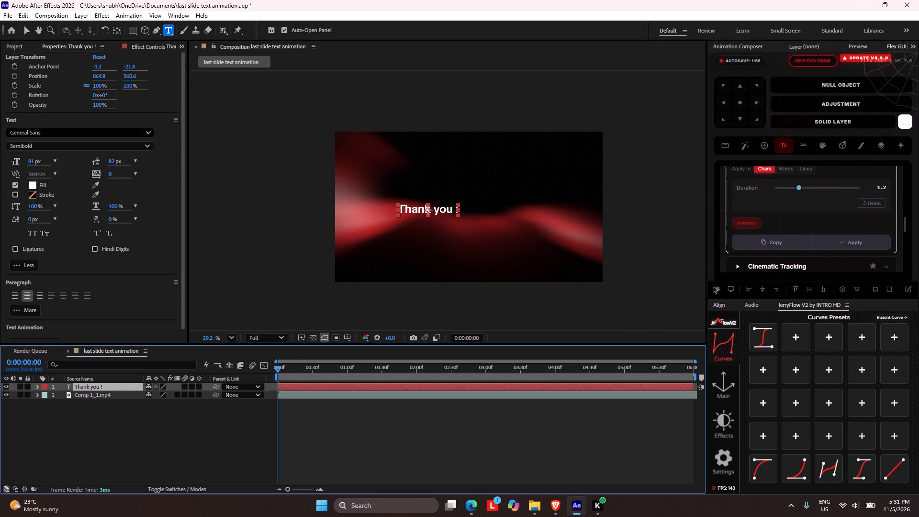
left_click(758, 287)
left_click(746, 289)
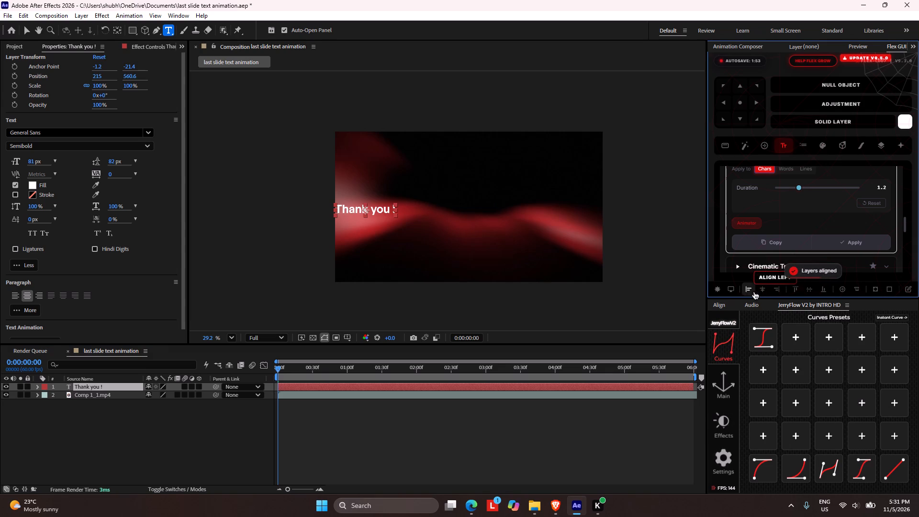
left_click(762, 291)
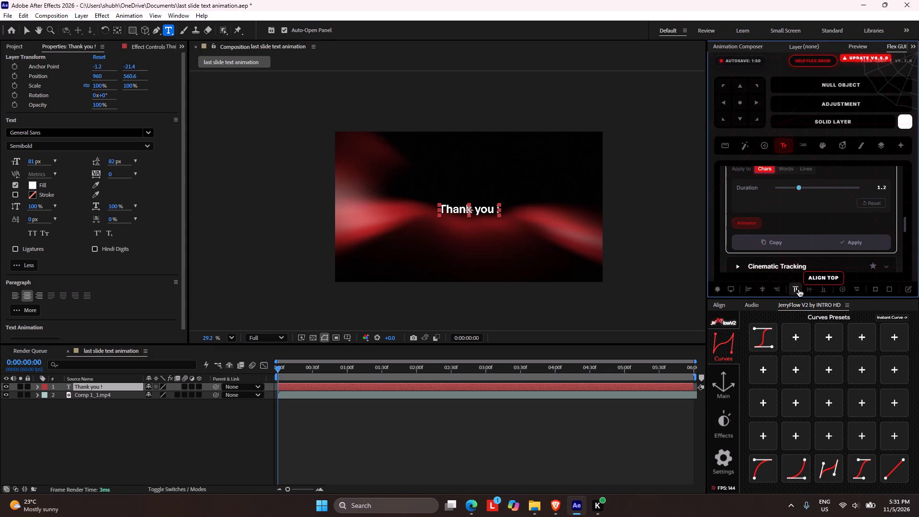
left_click(808, 290)
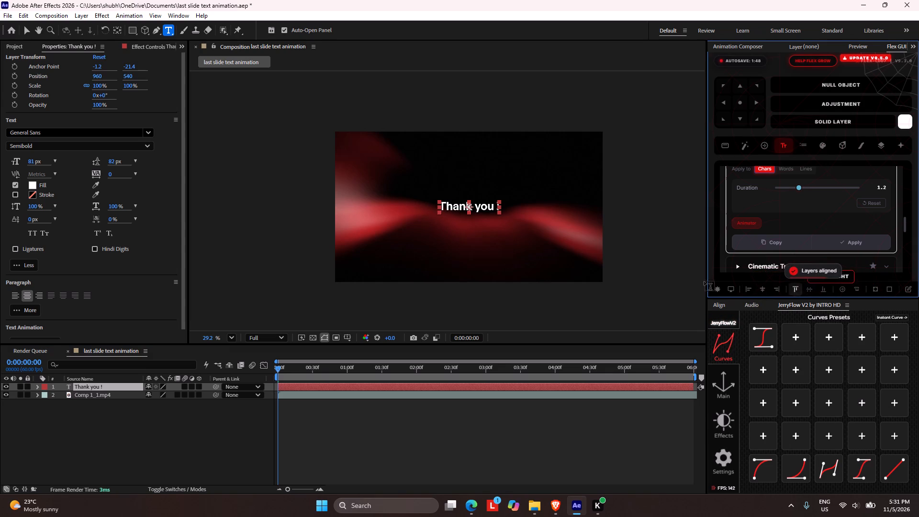
Set the font size of the "Thank you !" text to 117 px.
scroll(492, 228, "up", 4)
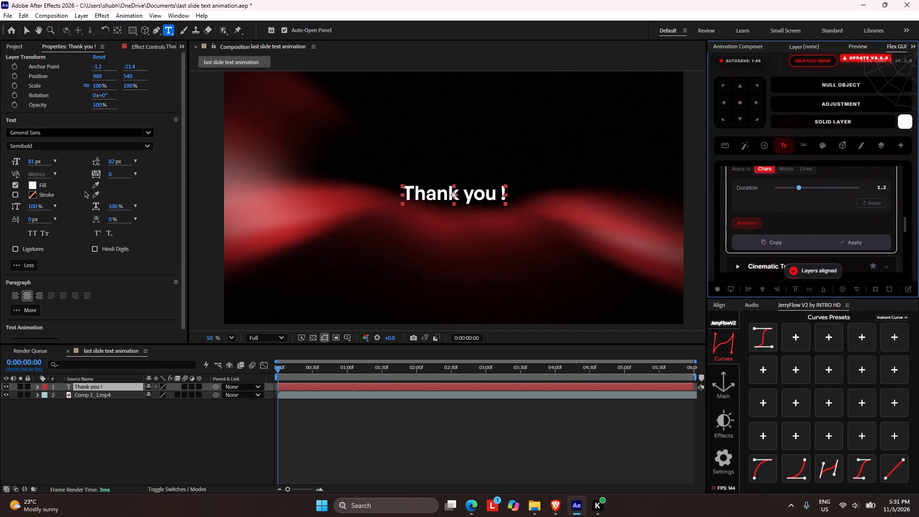
scroll(85, 191, "down", 2)
left_click_drag(34, 151, 35, 152)
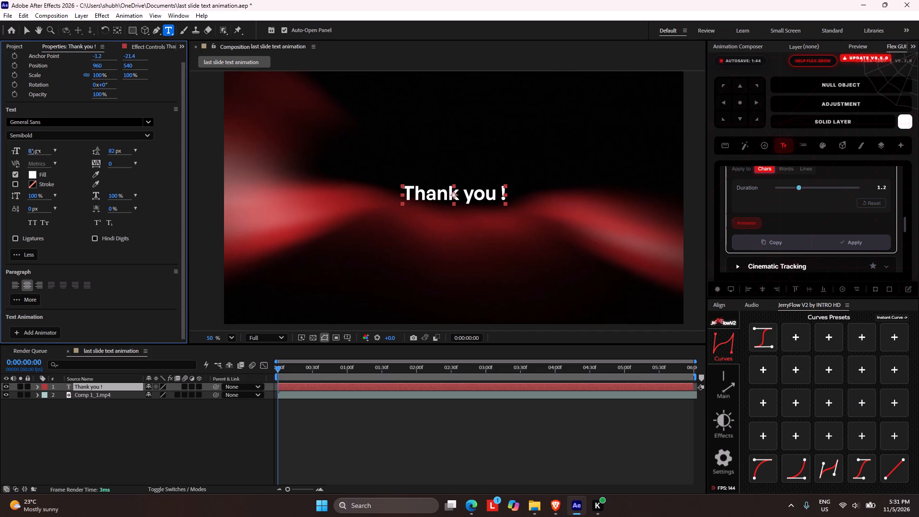
left_click_drag(35, 152, 66, 164)
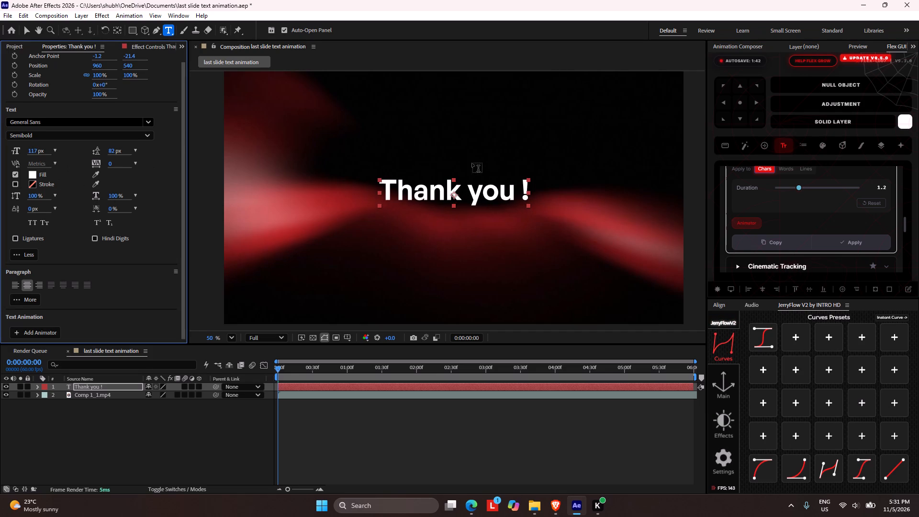
Realign the enlarged "Thank you !" text to the vertical centre of the composition and deselect it.
scroll(485, 163, "down", 4)
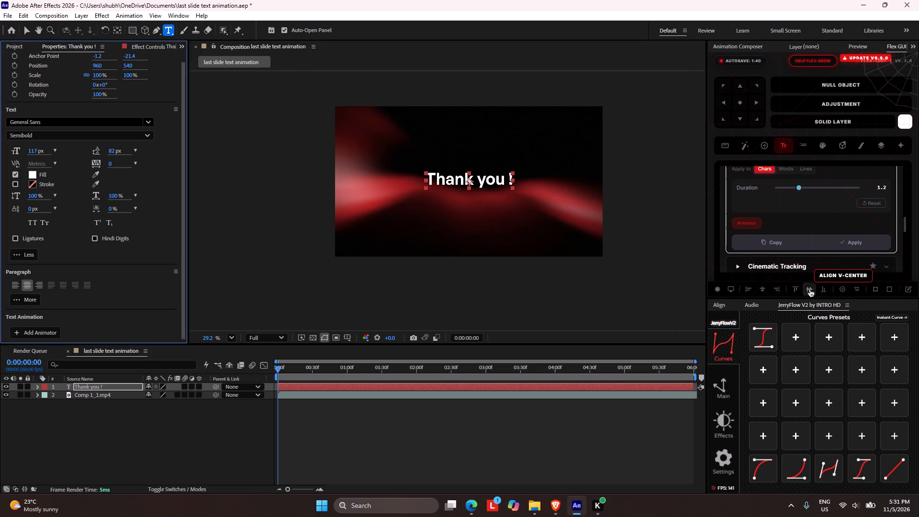
left_click(807, 289)
left_click(325, 415)
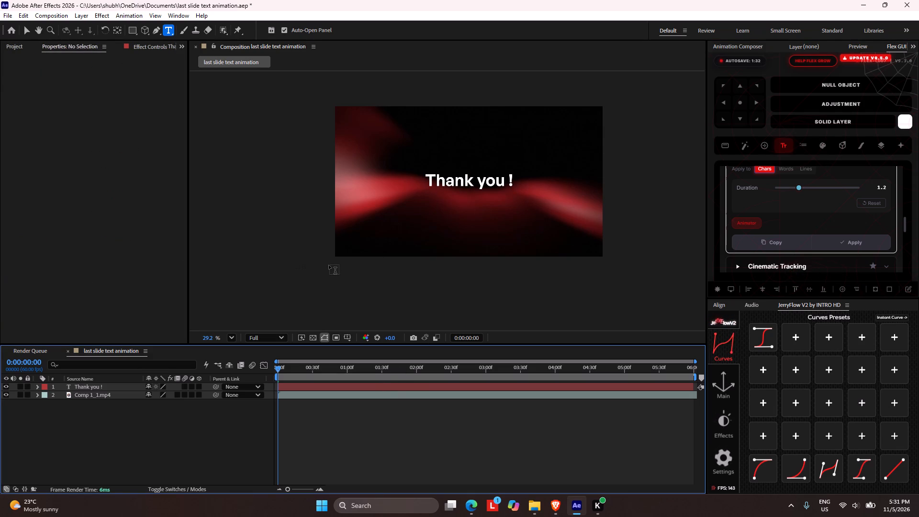
Set the composition preview magnification to fit the viewer.
left_click(229, 338)
left_click(240, 149)
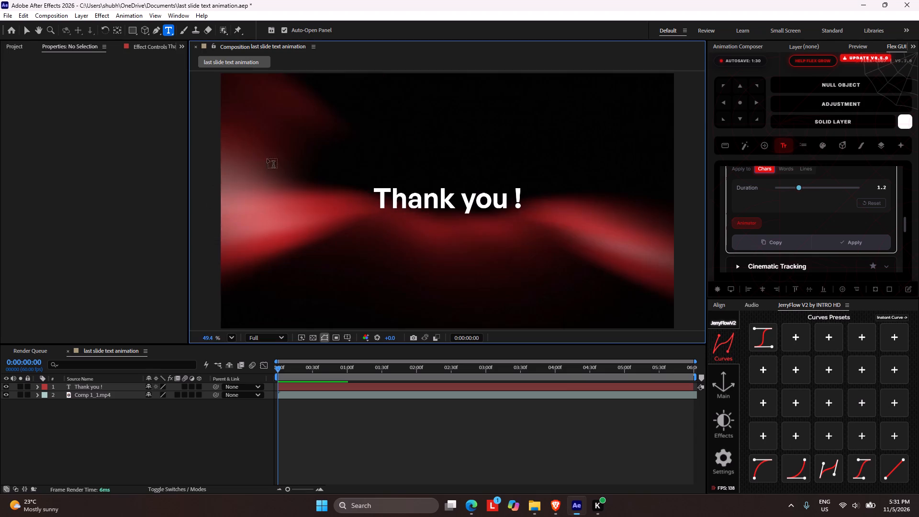
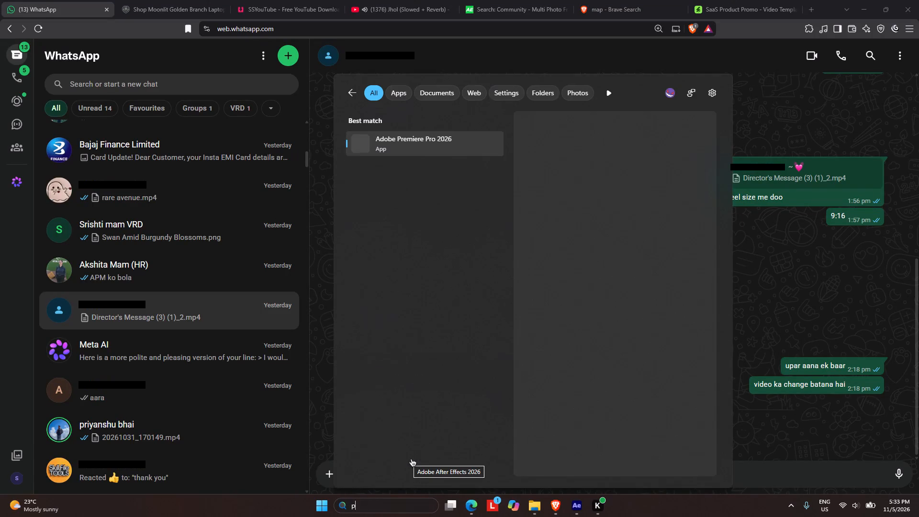
Search the computer for Premiere and launch Adobe Premiere Pro 2026.
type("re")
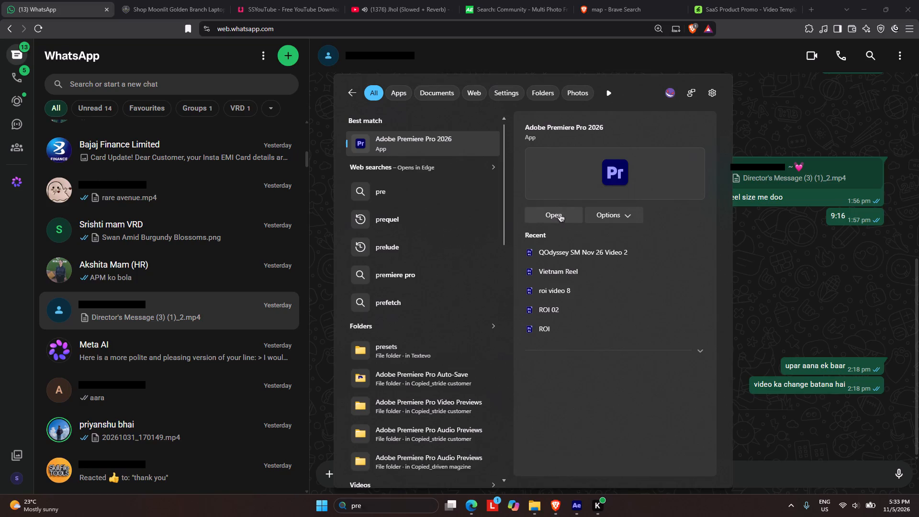
left_click(557, 214)
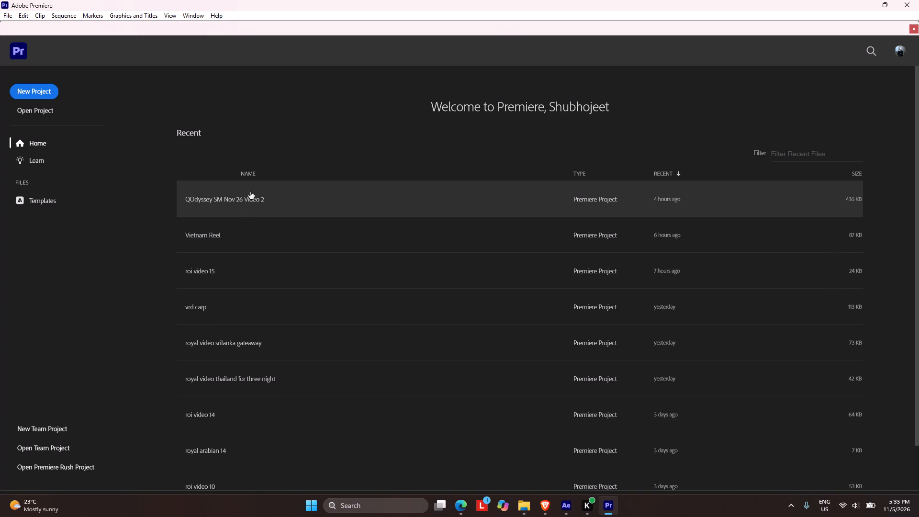
In Premiere, open the recent project "royal video thailand for three night" and return the playhead to the start of its sequence.
scroll(233, 379, "down", 2)
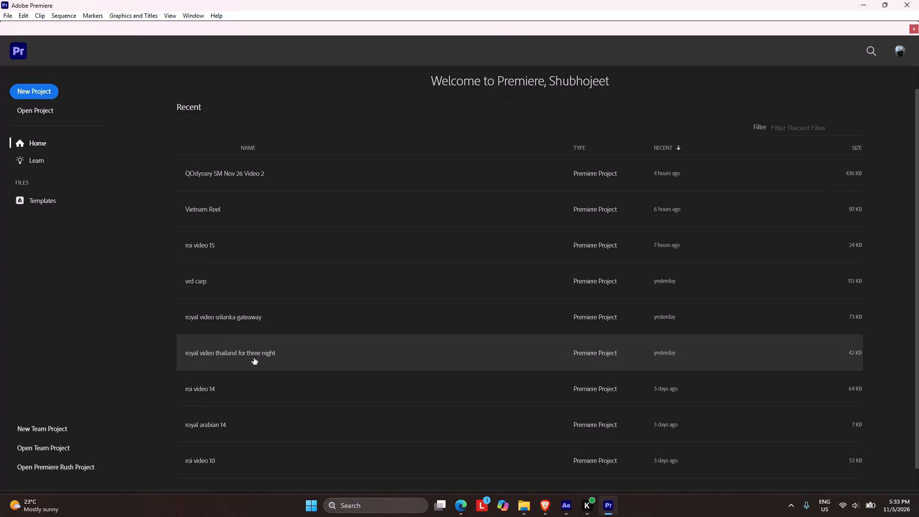
left_click(253, 358)
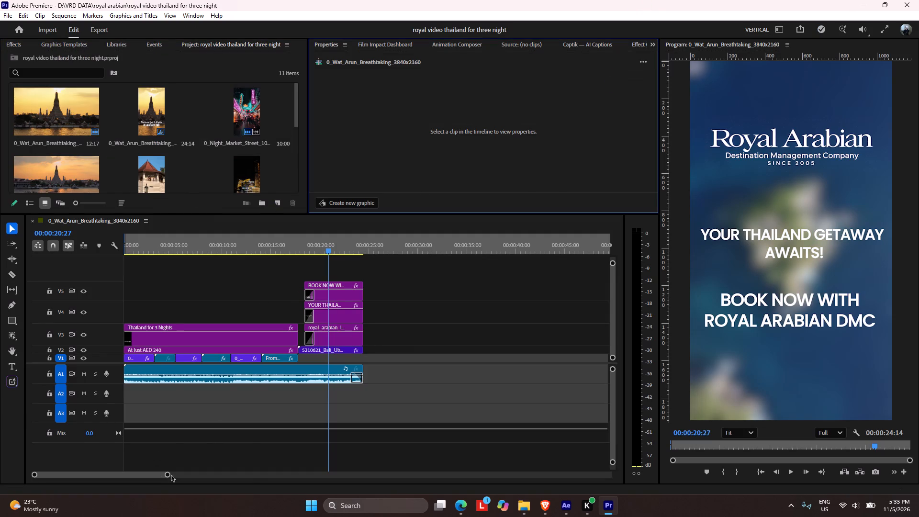
left_click_drag(168, 474, 159, 444)
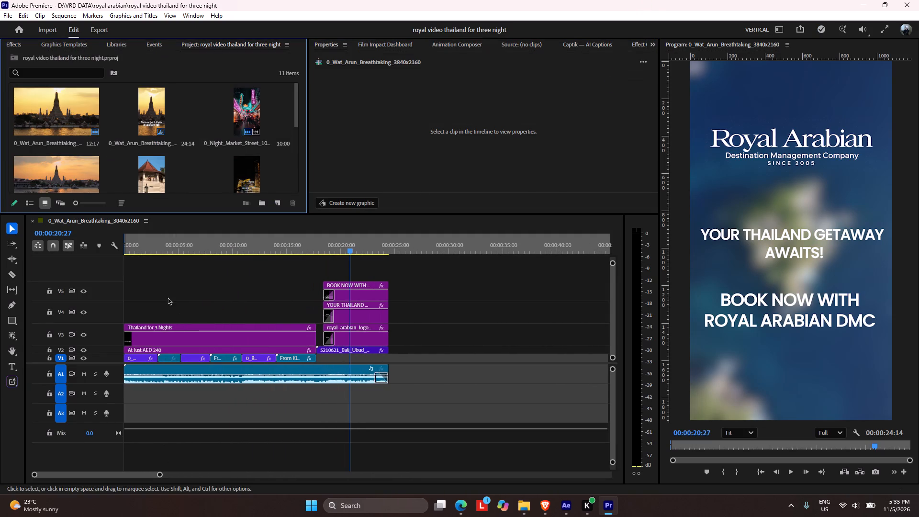
left_click_drag(163, 244, 111, 247)
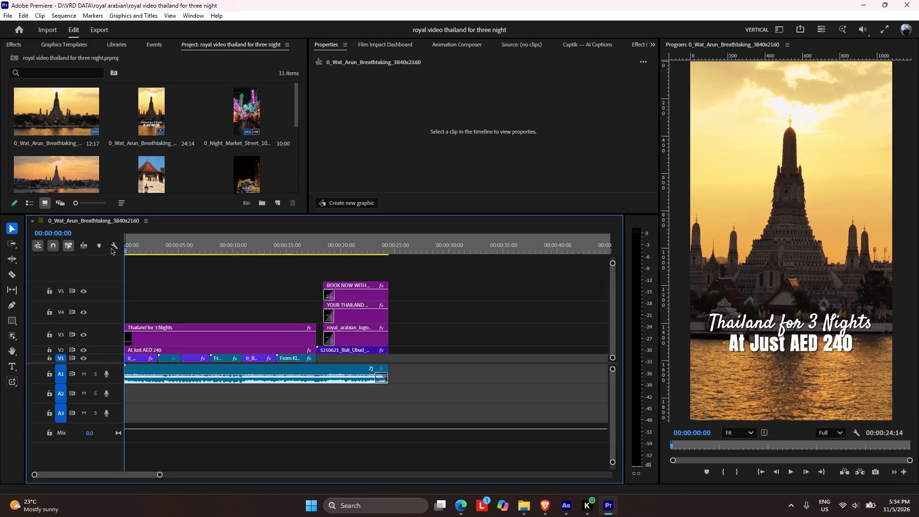
left_click_drag(111, 247, 90, 255)
Use Project Manager to collect the Thailand project's files into a copied project folder in Downloads.
left_click(5, 14)
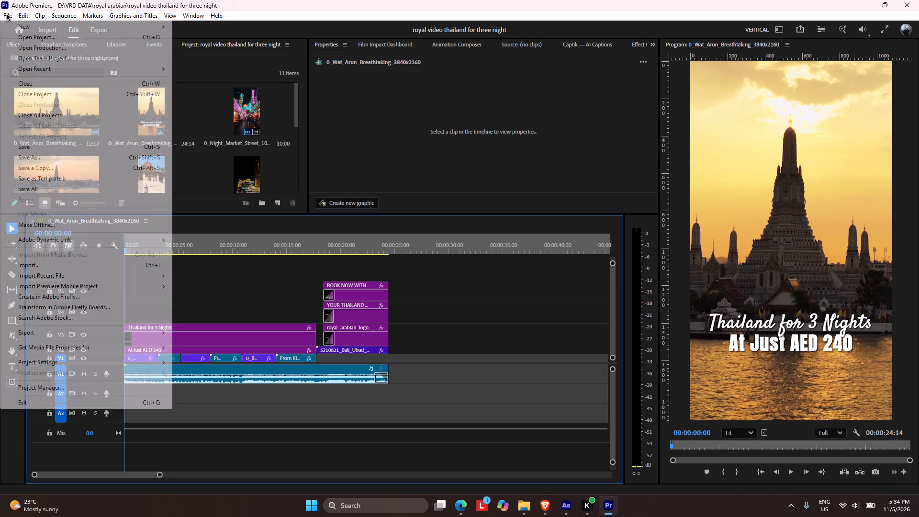
left_click(6, 12)
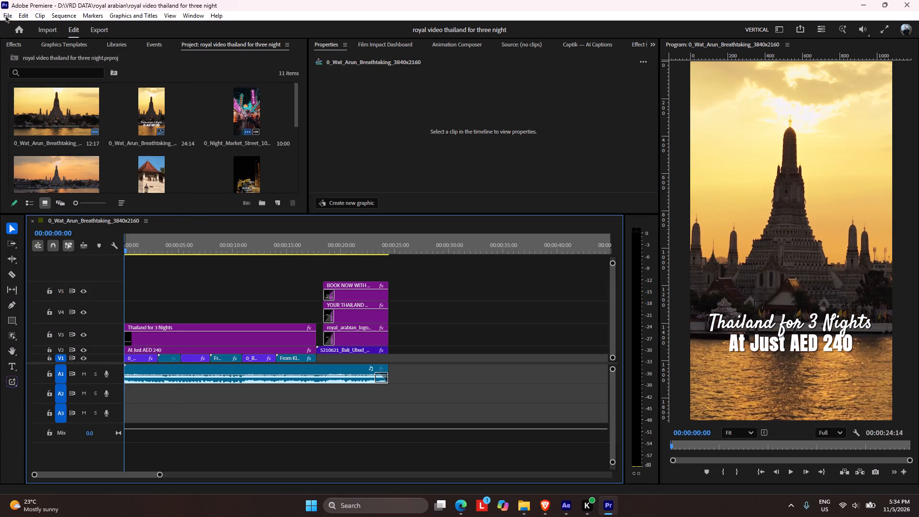
left_click(5, 15)
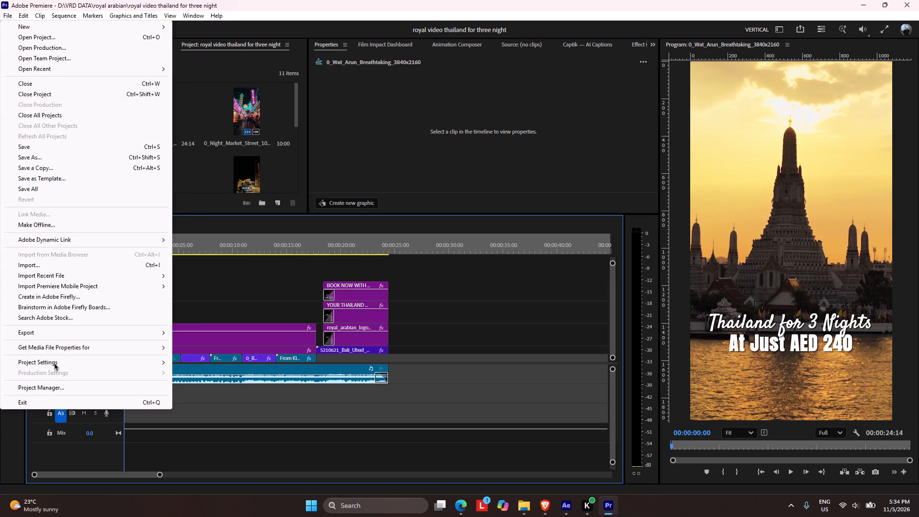
left_click(47, 383)
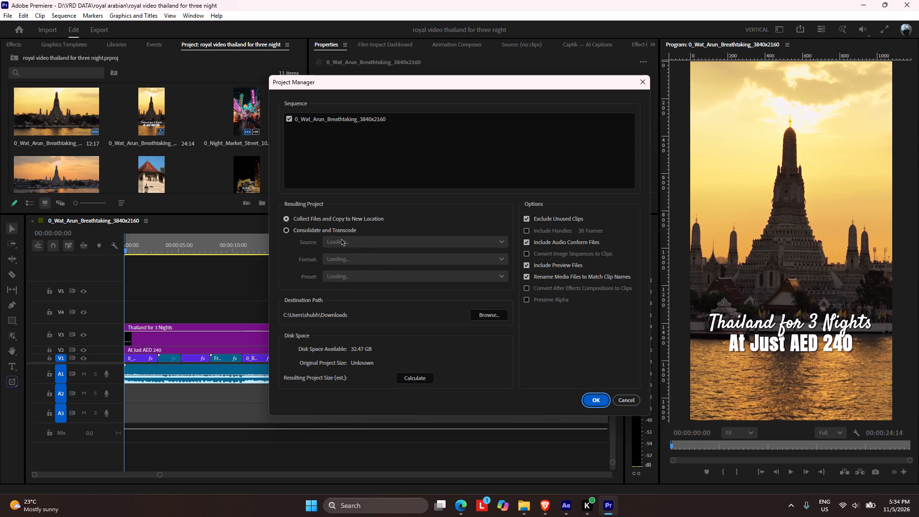
Calculate the resulting project size and collect the 0_Wat_Arun_Breathtaking_3840x2160 sequence's files into a copy in Downloads.
left_click(423, 376)
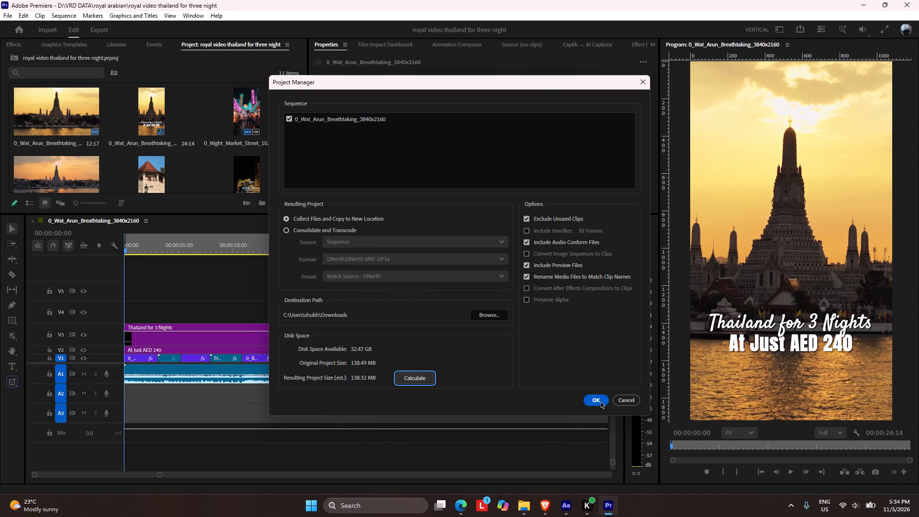
left_click(401, 379)
right_click(347, 118)
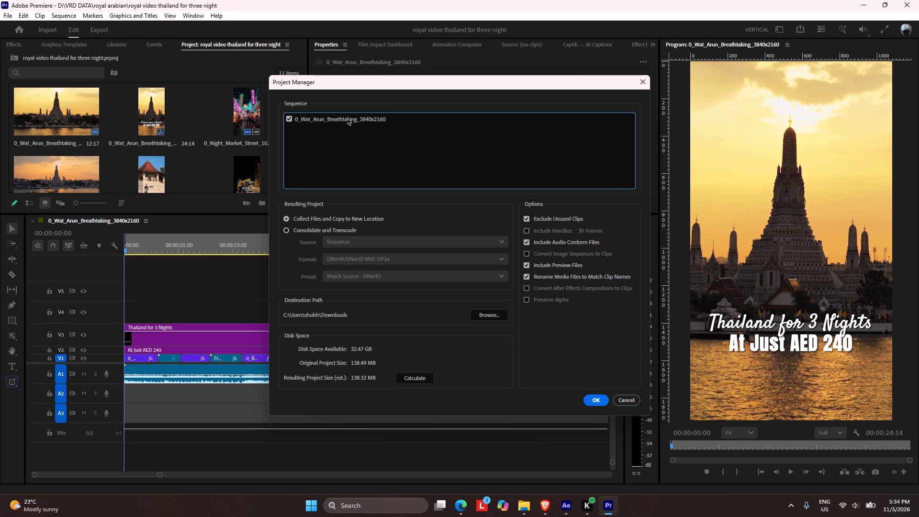
triple_click(339, 119)
left_click(339, 119)
left_click(604, 396)
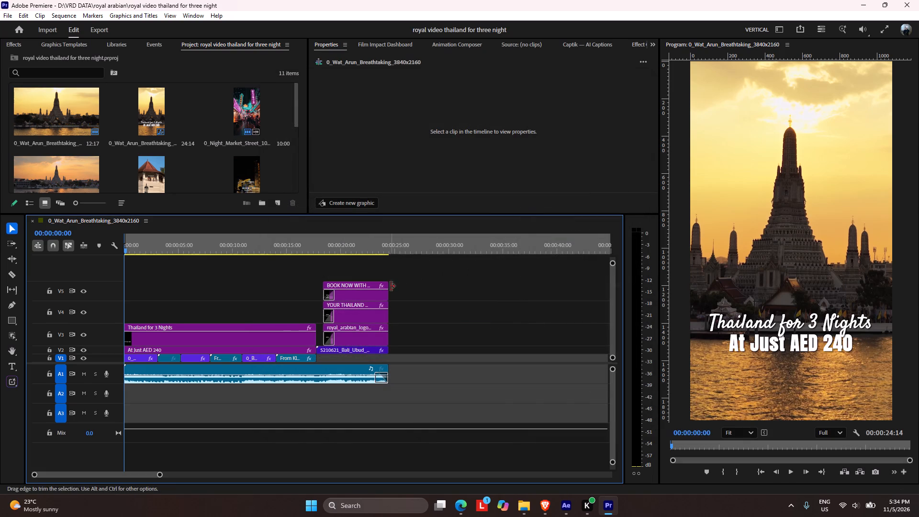
Switch to File Explorer and open the Downloads folder containing the copied Thailand project.
left_click(529, 509)
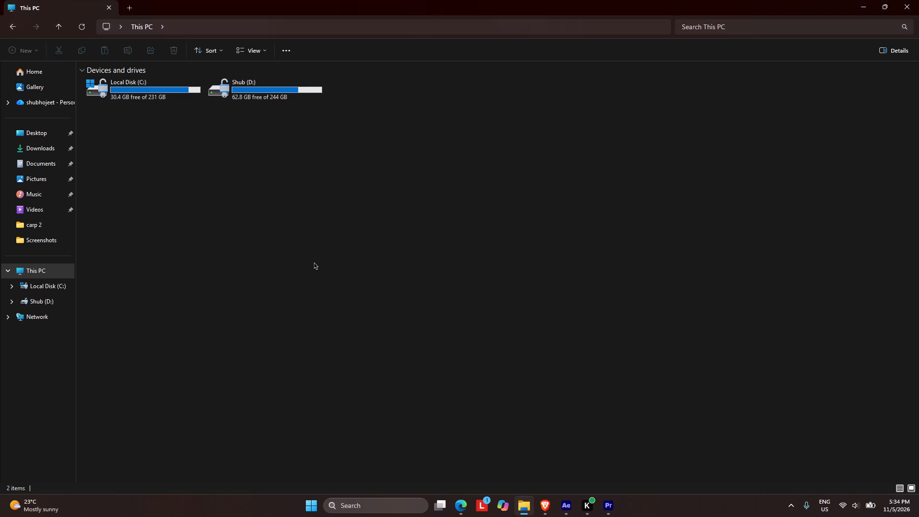
left_click(45, 151)
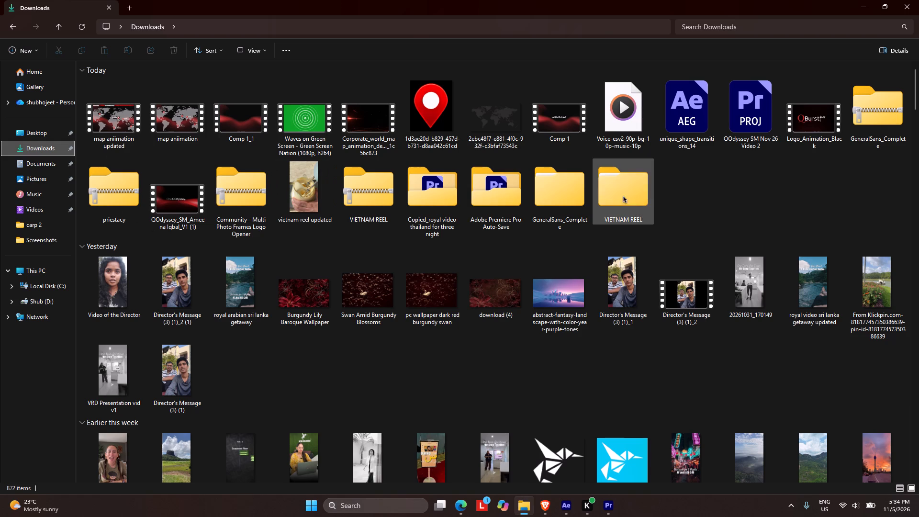
In File Explorer, compress the "Copied_royal video thailand for three night" folder in Downloads to a ZIP file, keeping the default name.
right_click(428, 199)
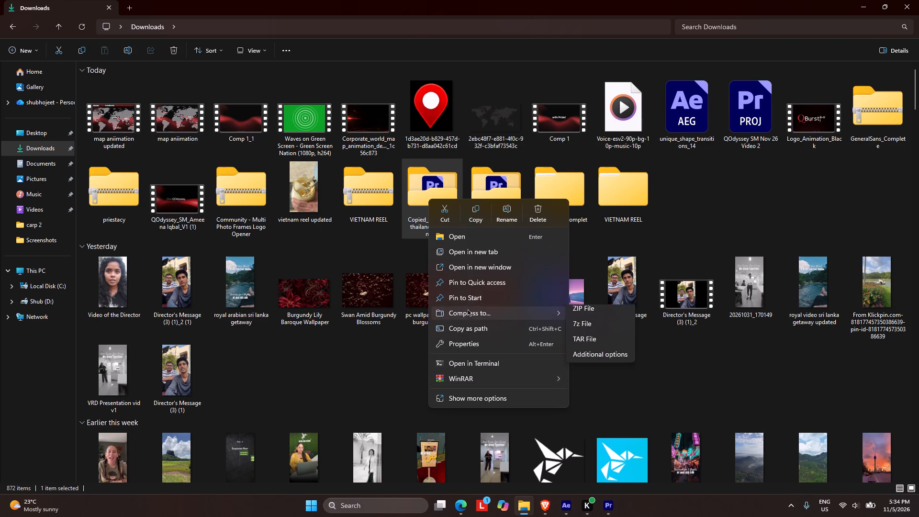
left_click(593, 317)
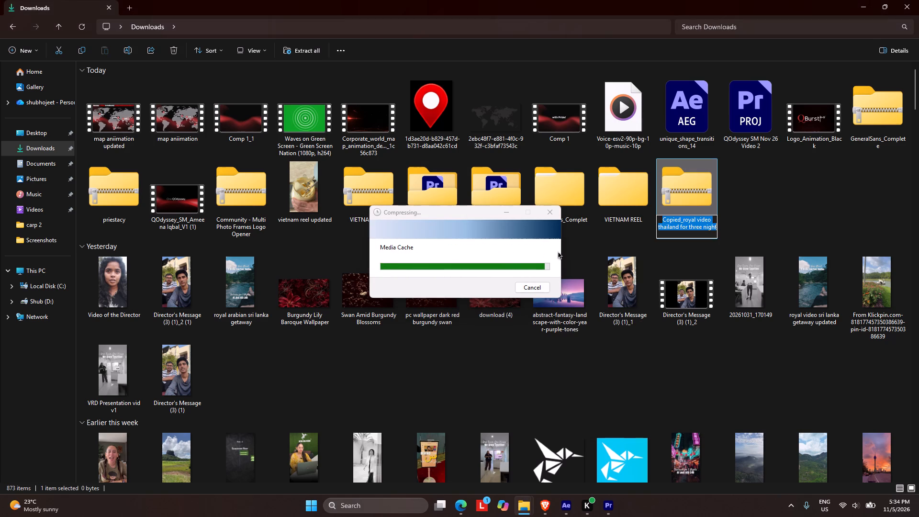
left_click(796, 206)
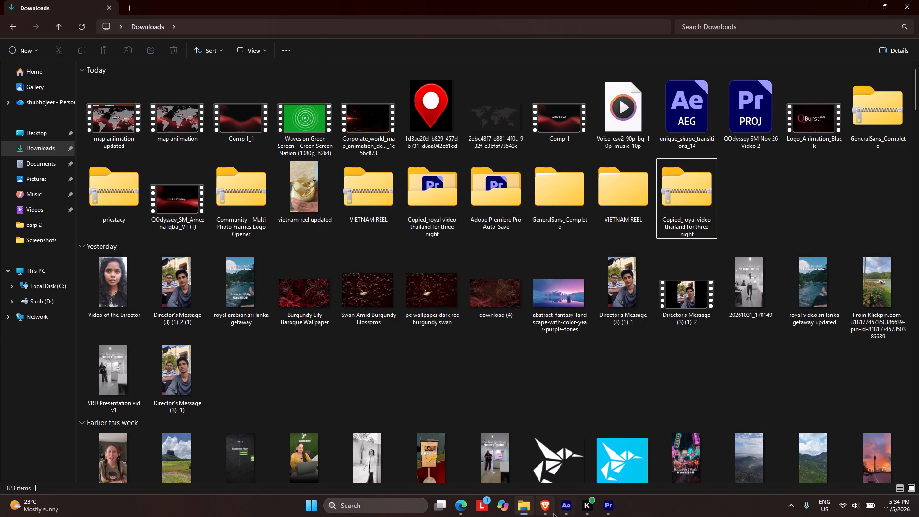
Switch to Premiere, open the recent project "royal video srilanka gateaway", and move the playhead to 00:00:00:05 in Sequence 02.
left_click(612, 508)
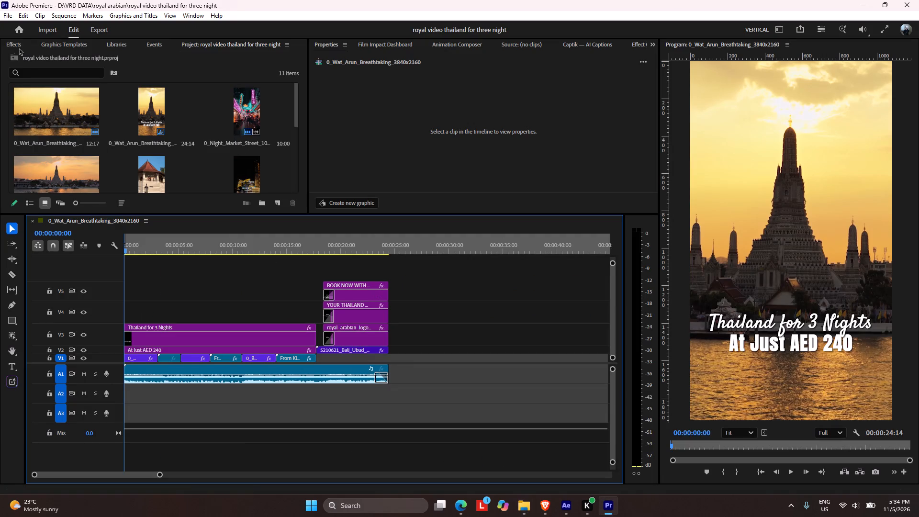
left_click(19, 29)
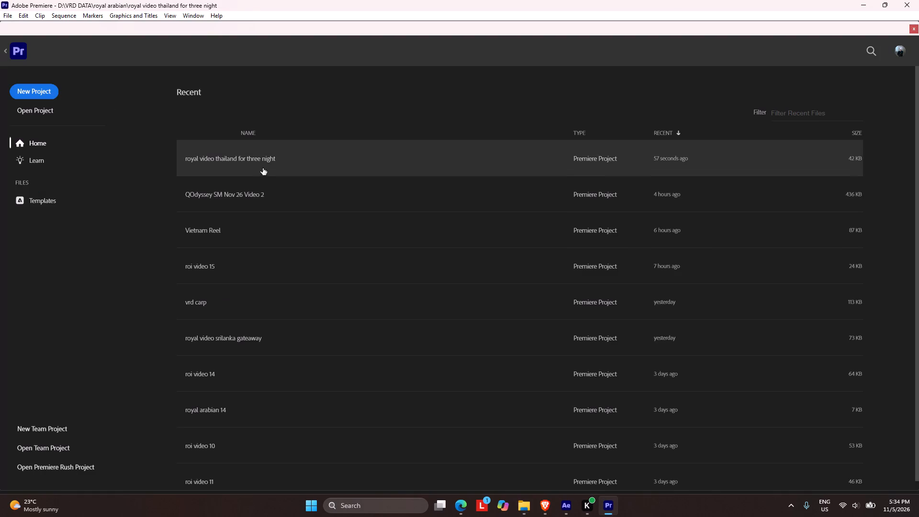
left_click(248, 347)
left_click(250, 342)
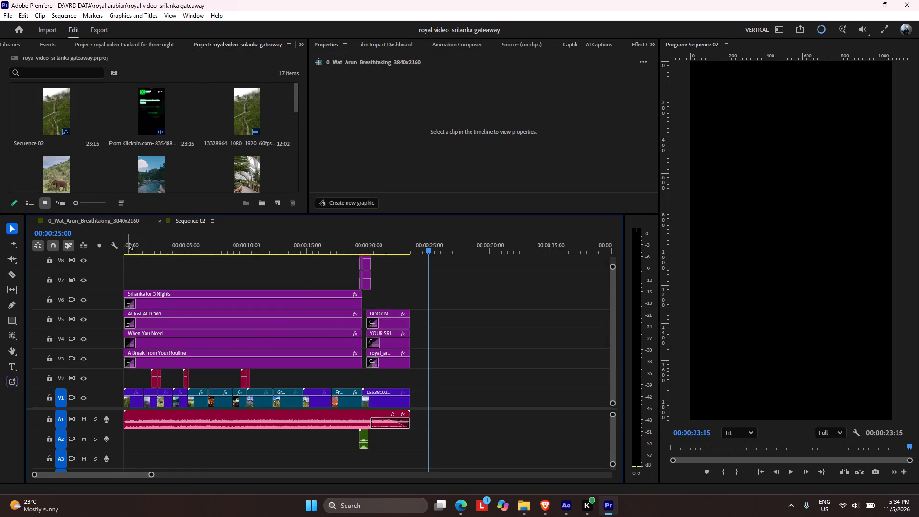
left_click_drag(138, 244, 127, 241)
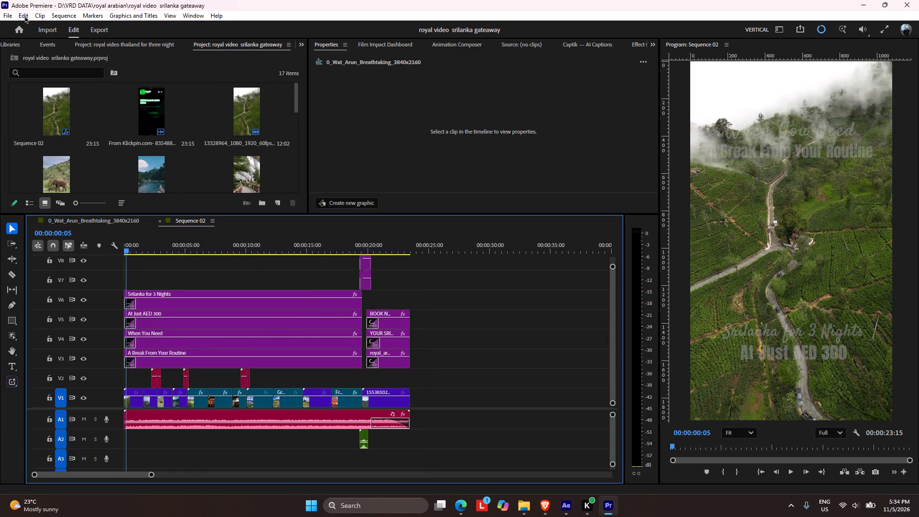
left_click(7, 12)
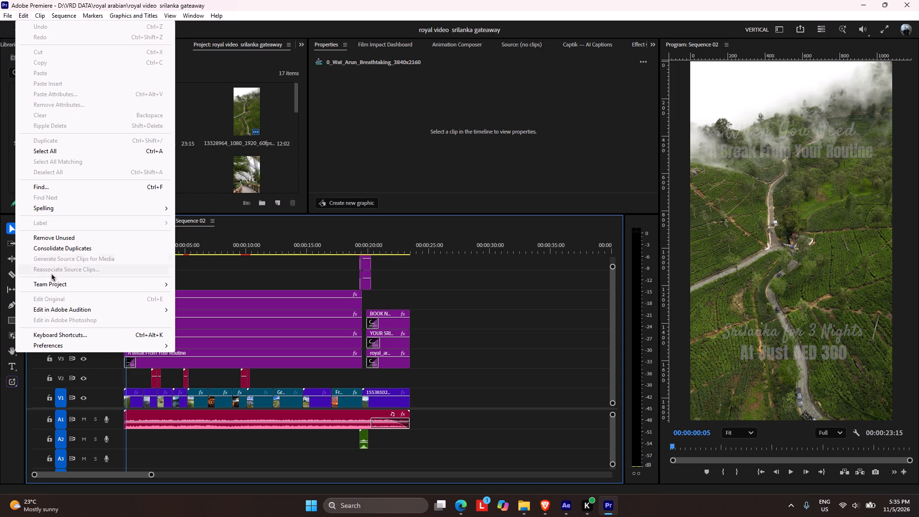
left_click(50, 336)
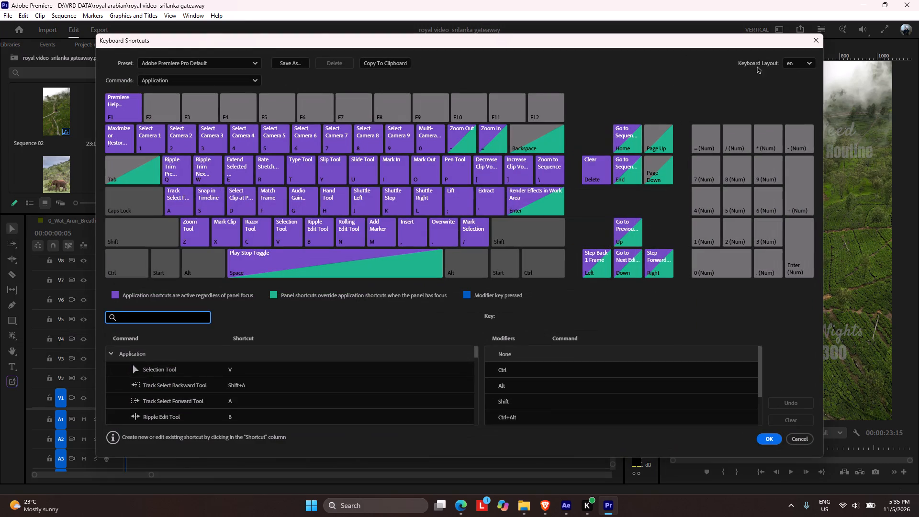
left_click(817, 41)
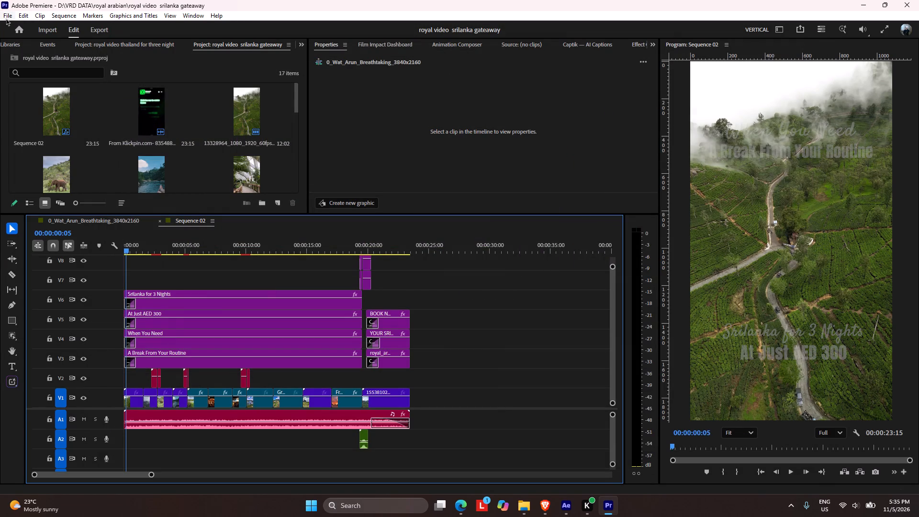
Use Project Manager to calculate the project size and collect Sequence 02's files into a copied project folder in Downloads.
left_click(6, 18)
left_click(52, 386)
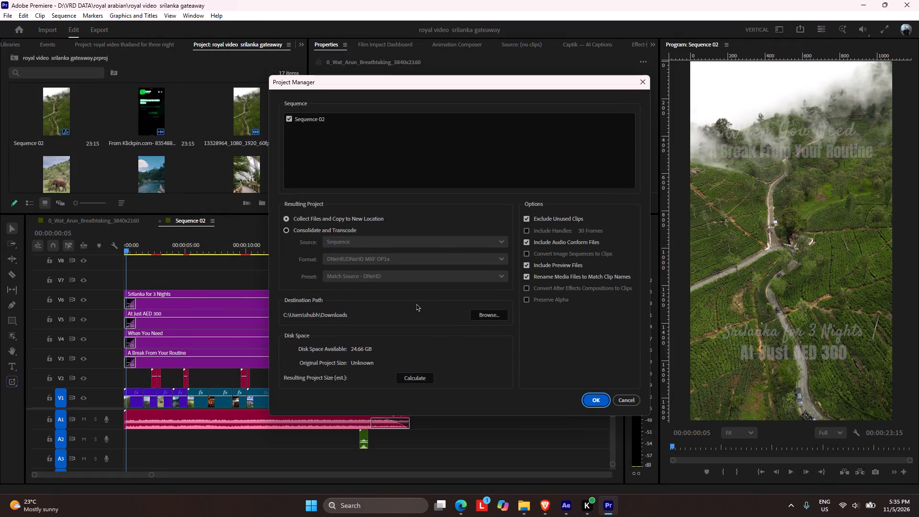
left_click(422, 373)
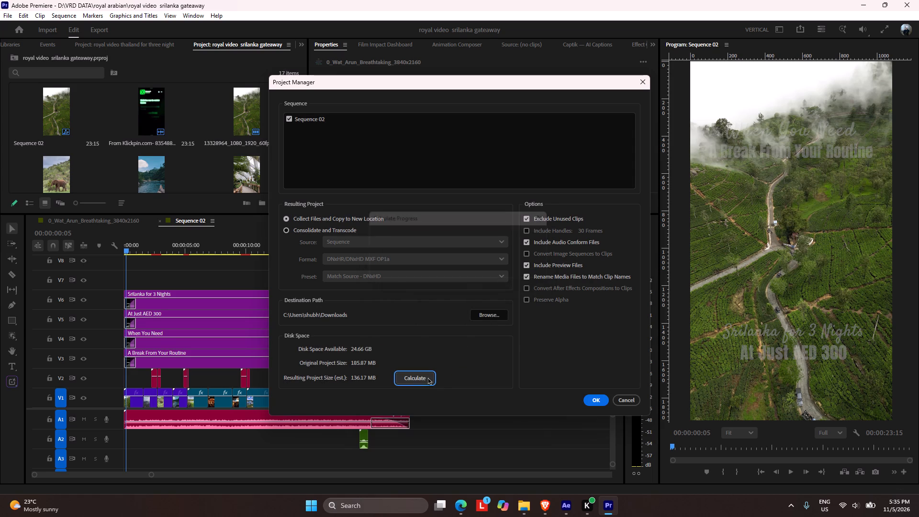
left_click(595, 403)
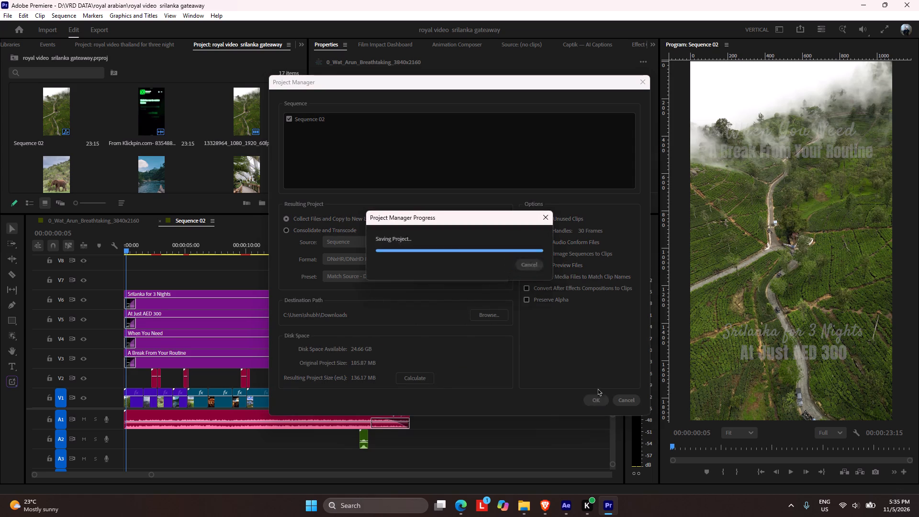
Switch to File Explorer and compress the "Copied_royal video srilanka gateaway" folder to a ZIP file, keeping the default name.
left_click(522, 506)
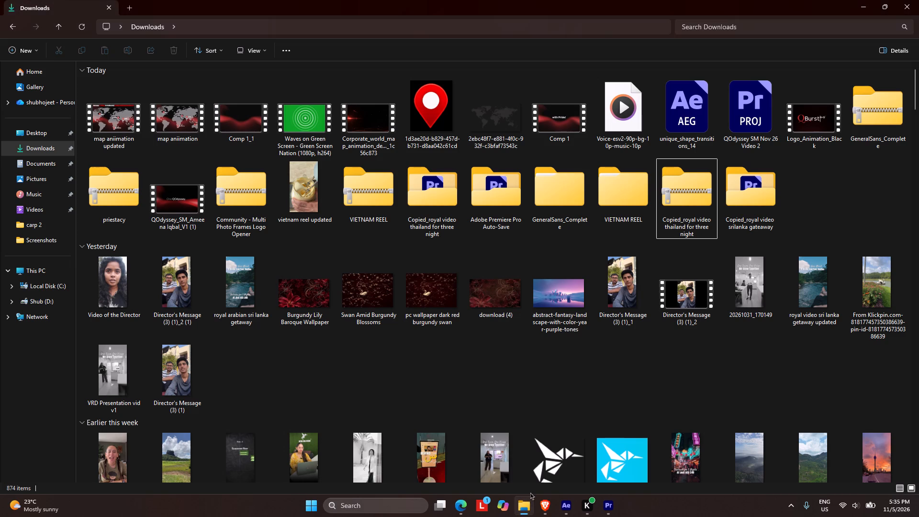
right_click(748, 196)
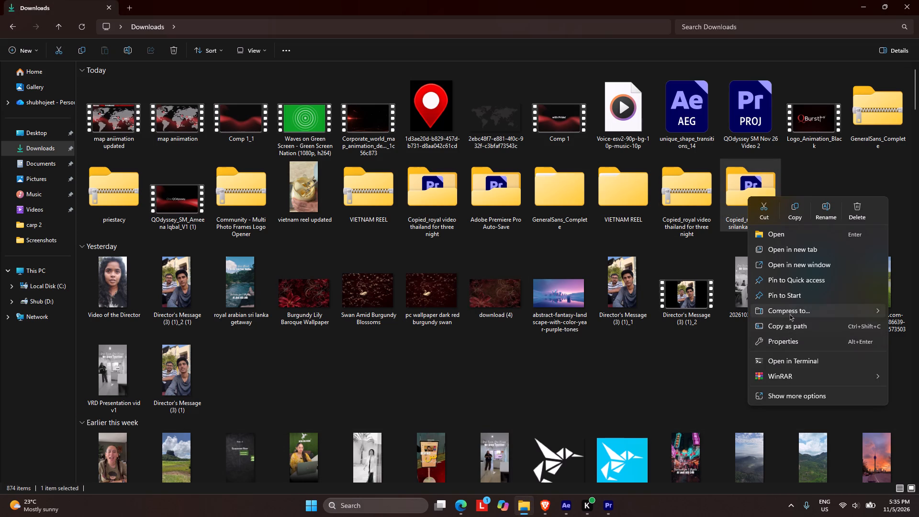
left_click(789, 314)
left_click(722, 317)
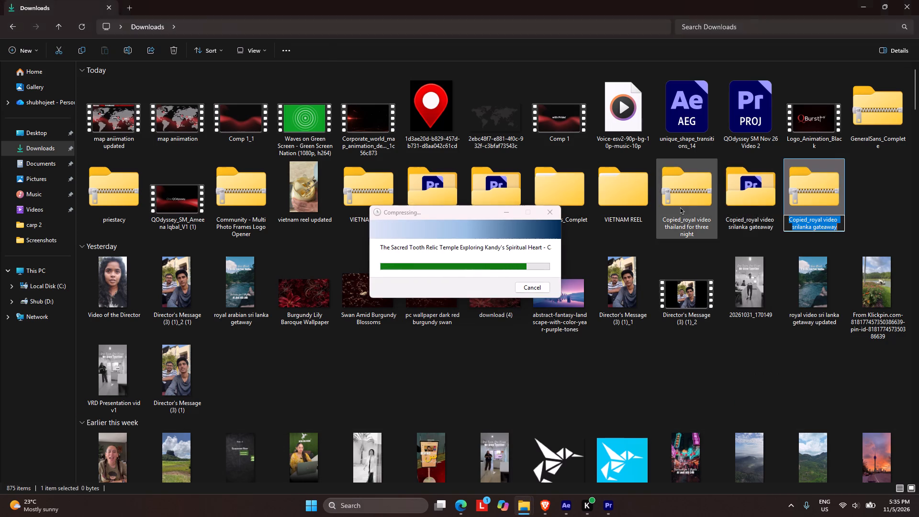
left_click(858, 181)
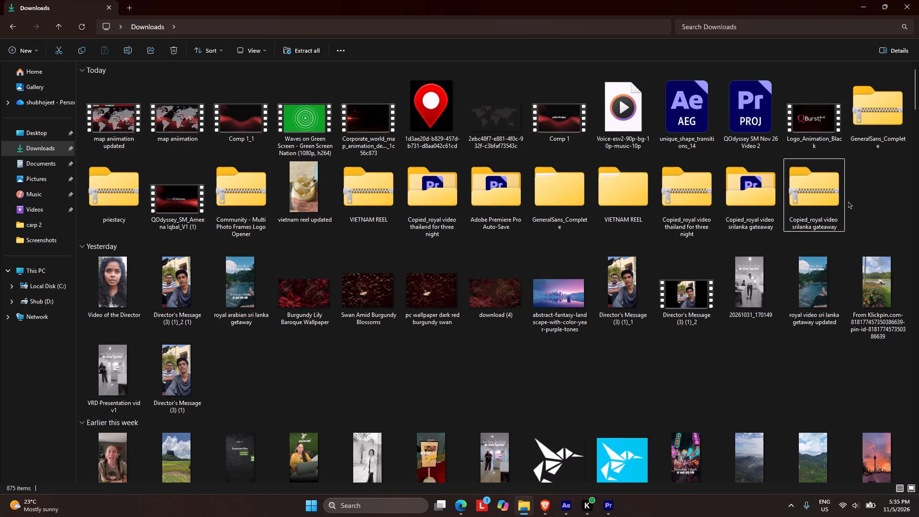
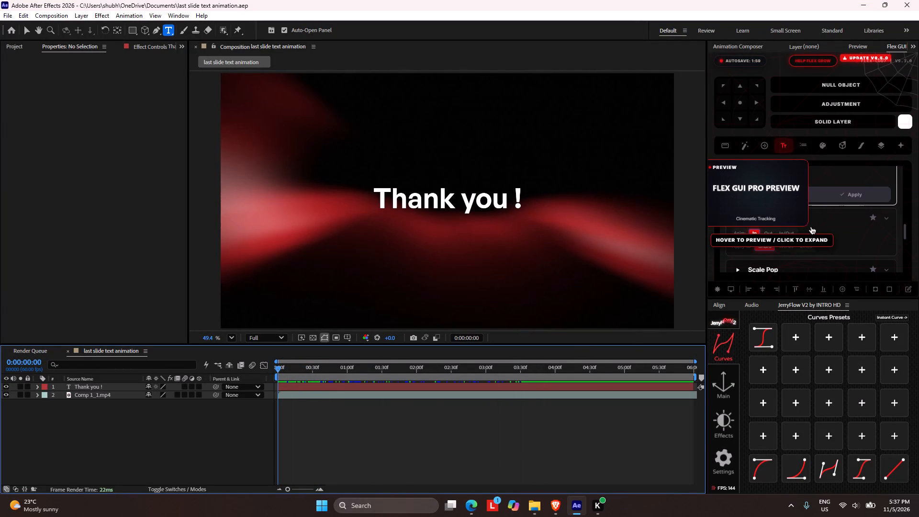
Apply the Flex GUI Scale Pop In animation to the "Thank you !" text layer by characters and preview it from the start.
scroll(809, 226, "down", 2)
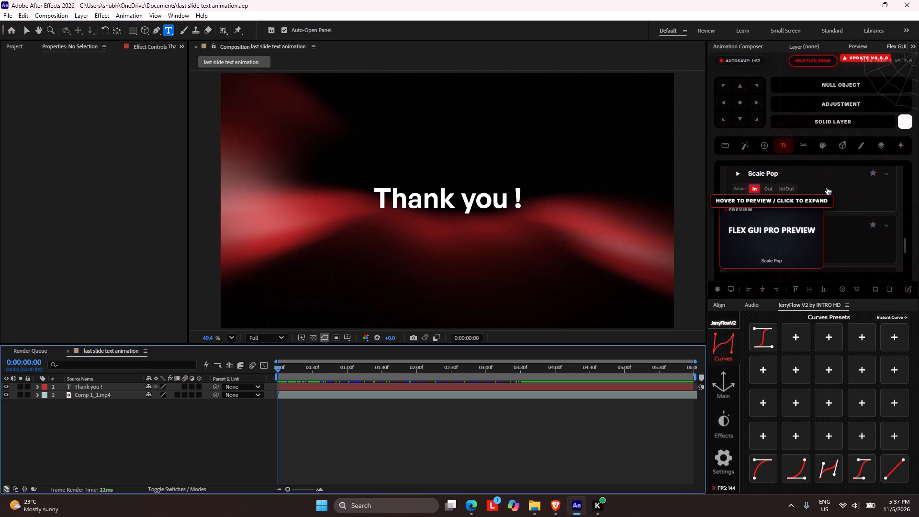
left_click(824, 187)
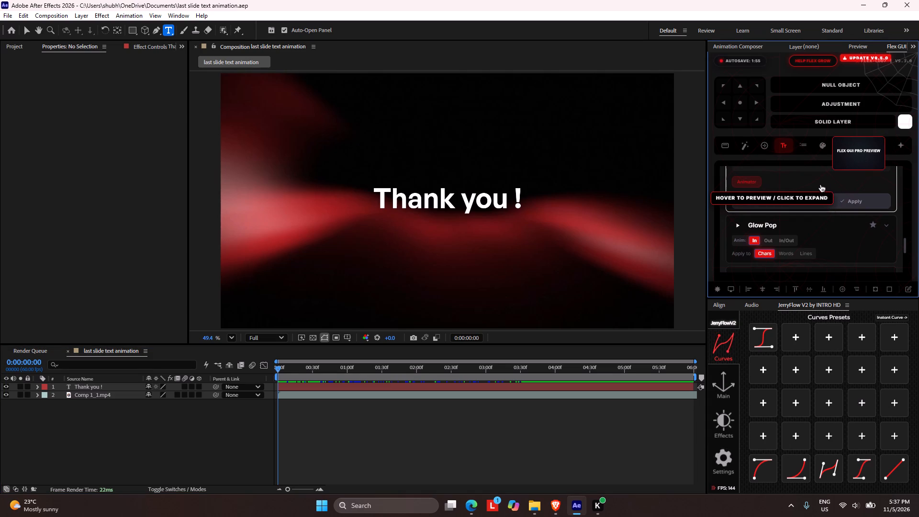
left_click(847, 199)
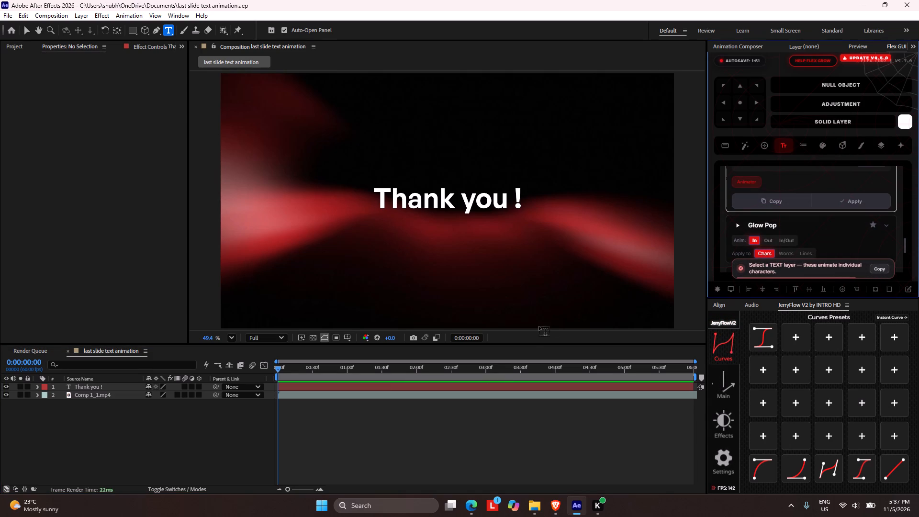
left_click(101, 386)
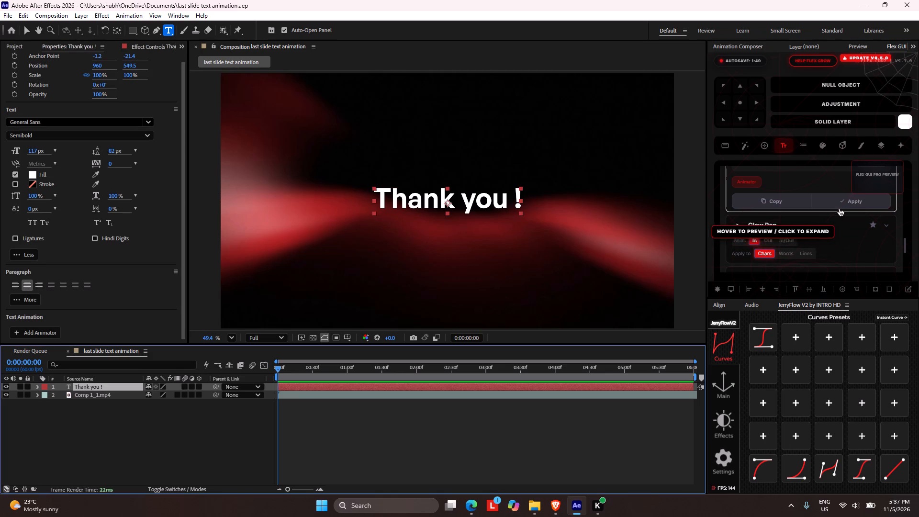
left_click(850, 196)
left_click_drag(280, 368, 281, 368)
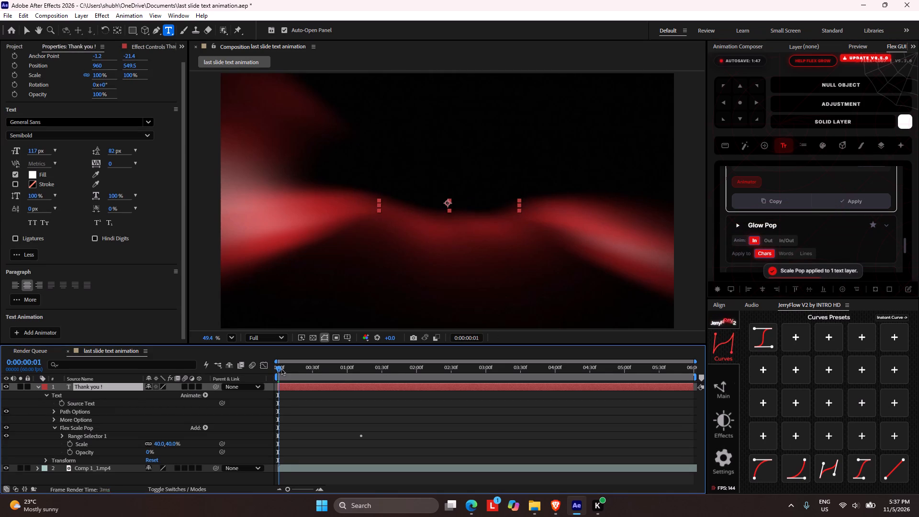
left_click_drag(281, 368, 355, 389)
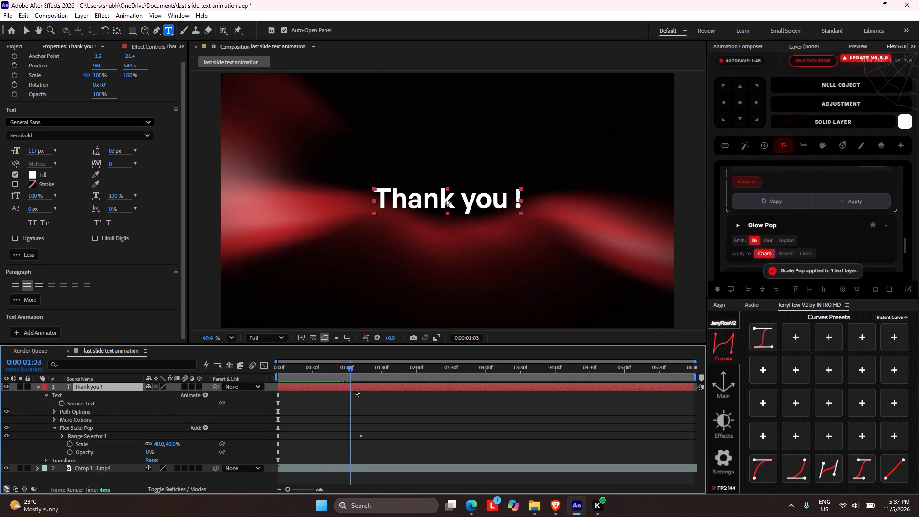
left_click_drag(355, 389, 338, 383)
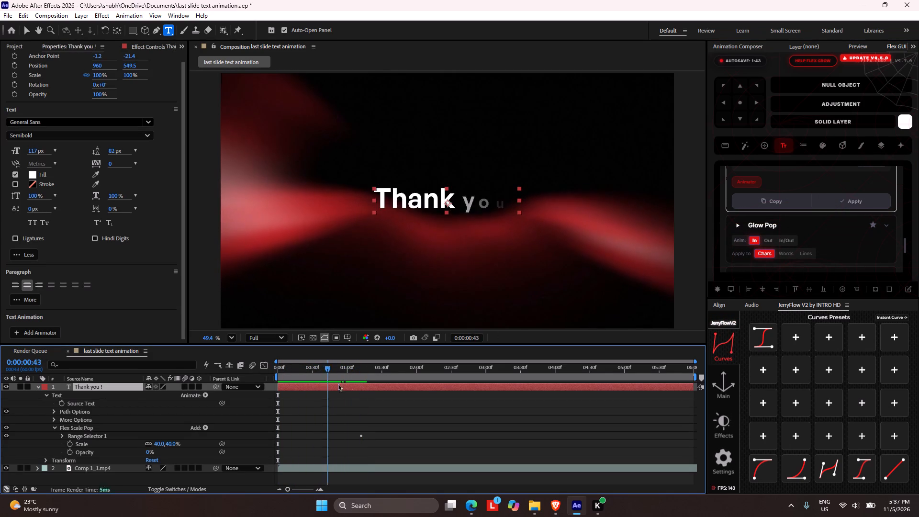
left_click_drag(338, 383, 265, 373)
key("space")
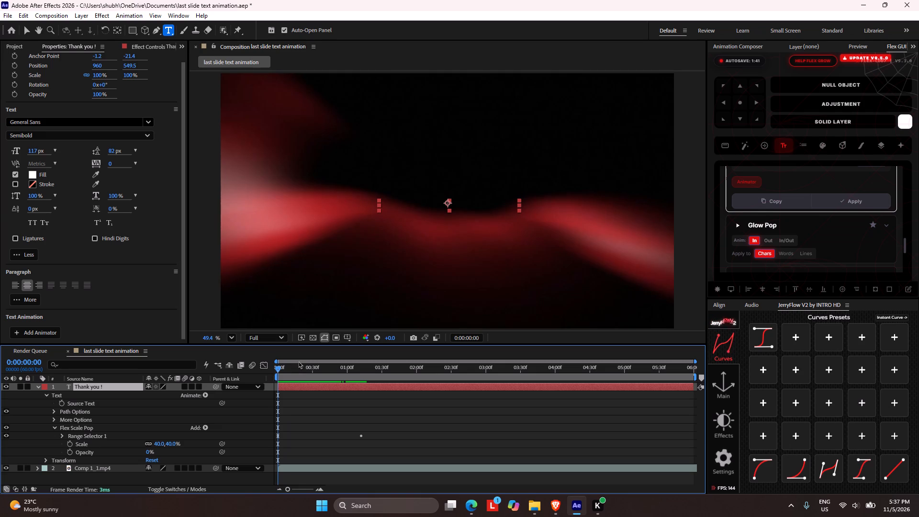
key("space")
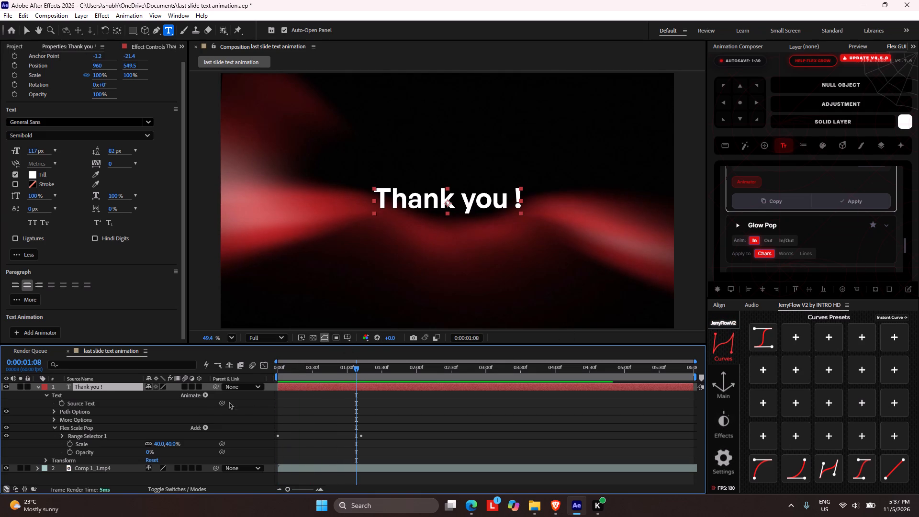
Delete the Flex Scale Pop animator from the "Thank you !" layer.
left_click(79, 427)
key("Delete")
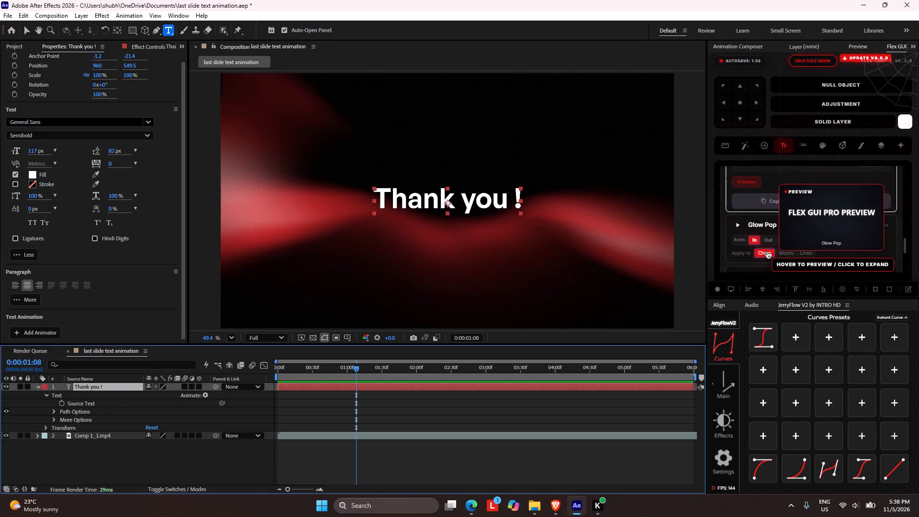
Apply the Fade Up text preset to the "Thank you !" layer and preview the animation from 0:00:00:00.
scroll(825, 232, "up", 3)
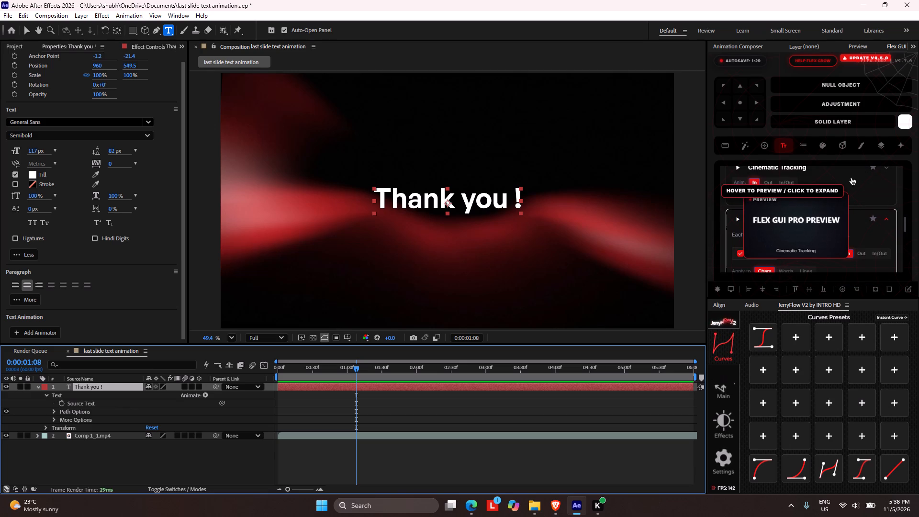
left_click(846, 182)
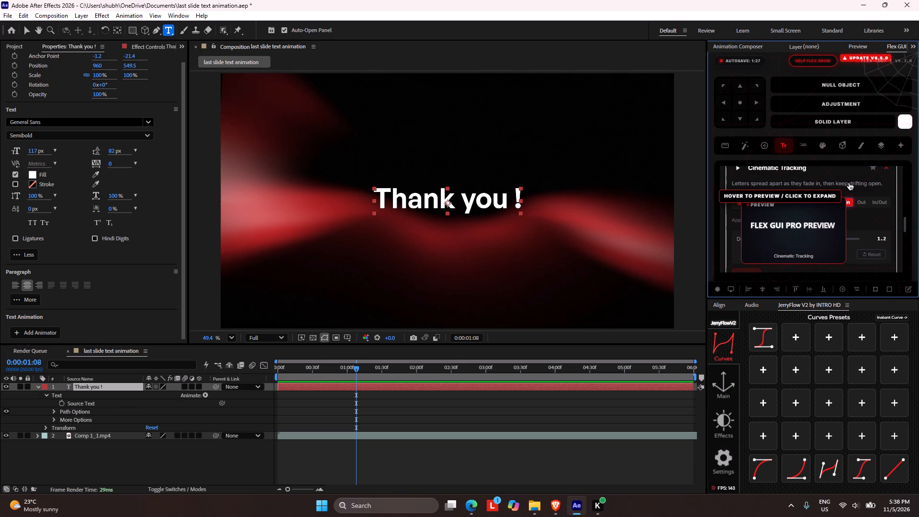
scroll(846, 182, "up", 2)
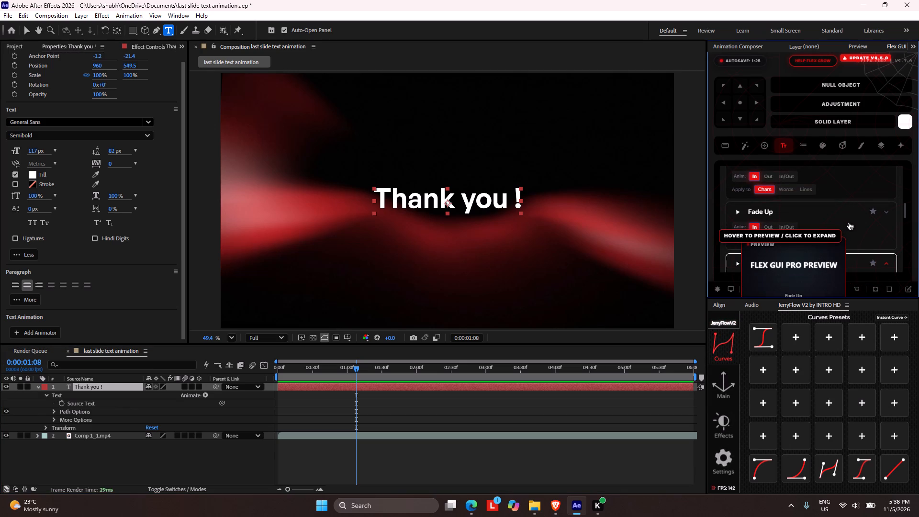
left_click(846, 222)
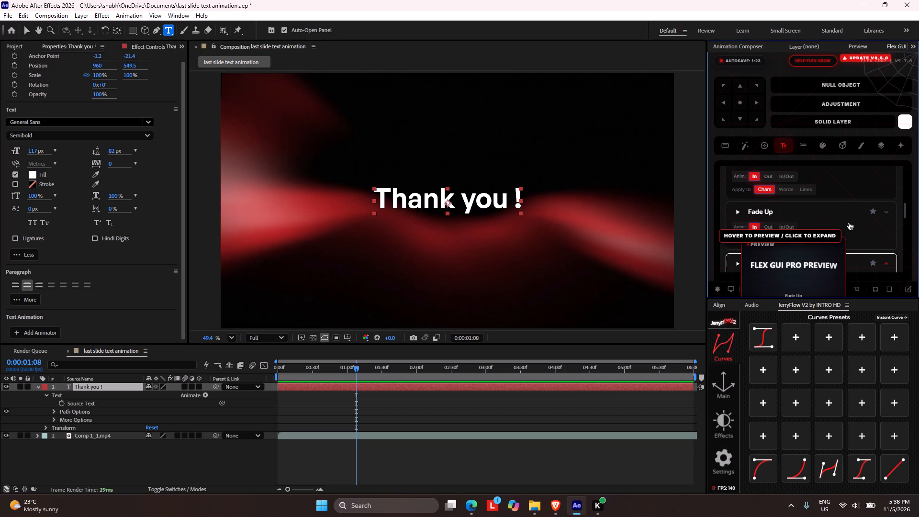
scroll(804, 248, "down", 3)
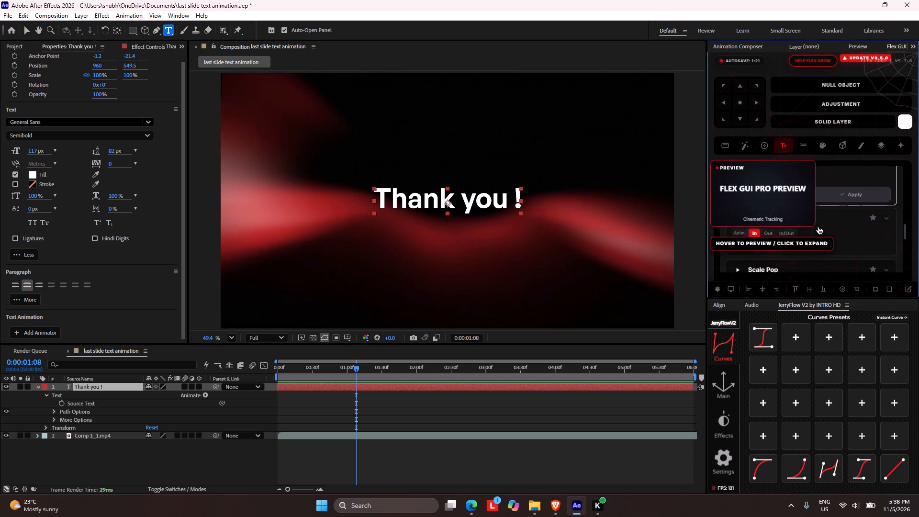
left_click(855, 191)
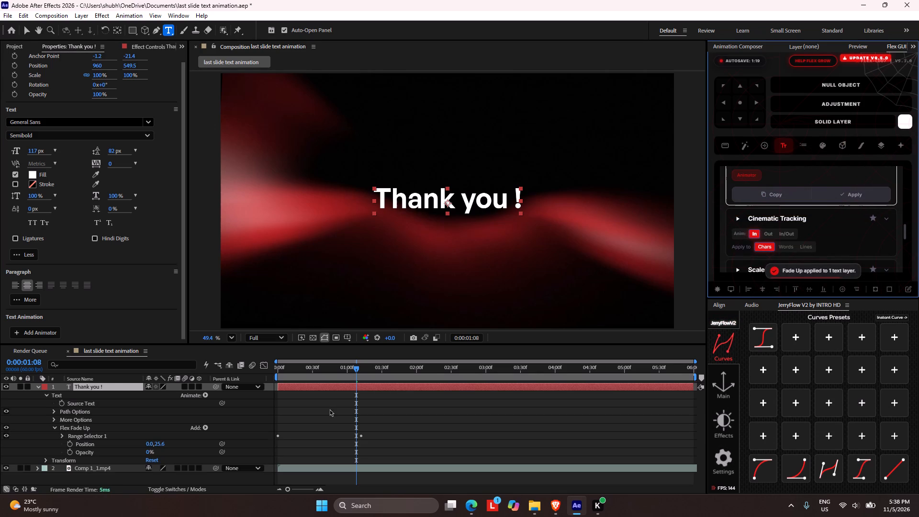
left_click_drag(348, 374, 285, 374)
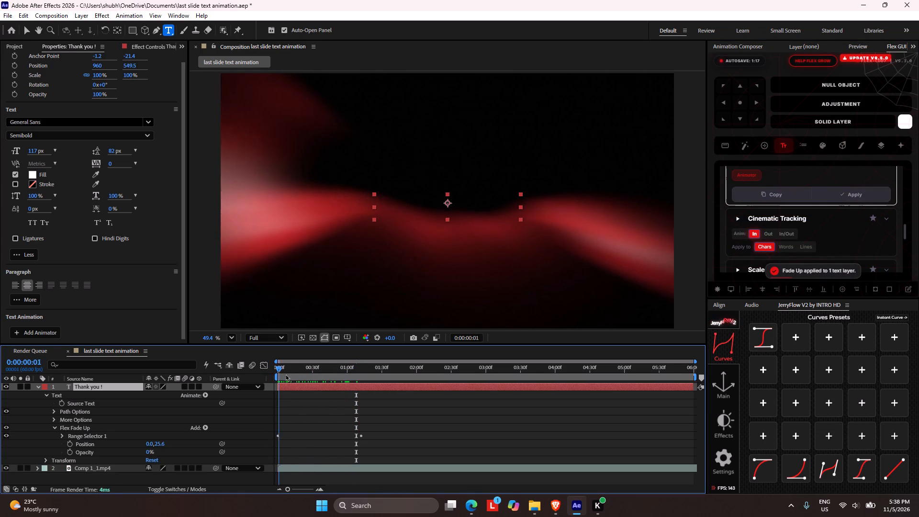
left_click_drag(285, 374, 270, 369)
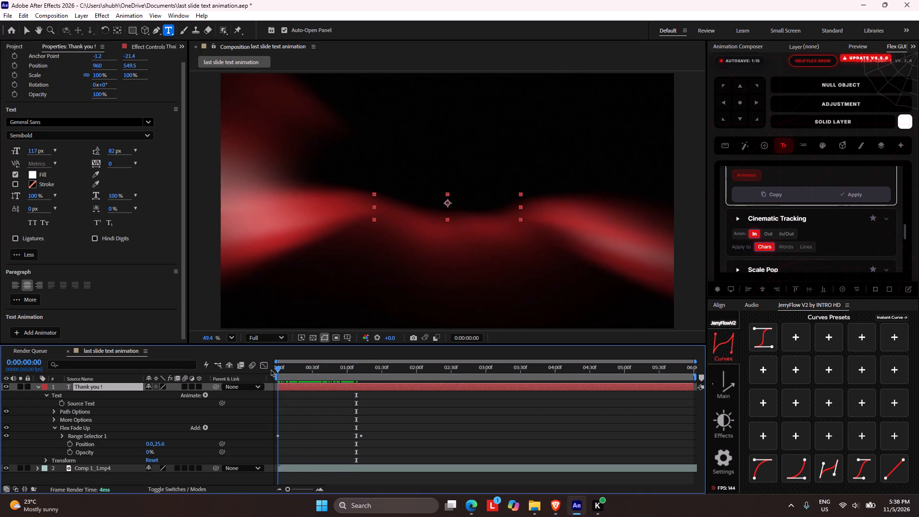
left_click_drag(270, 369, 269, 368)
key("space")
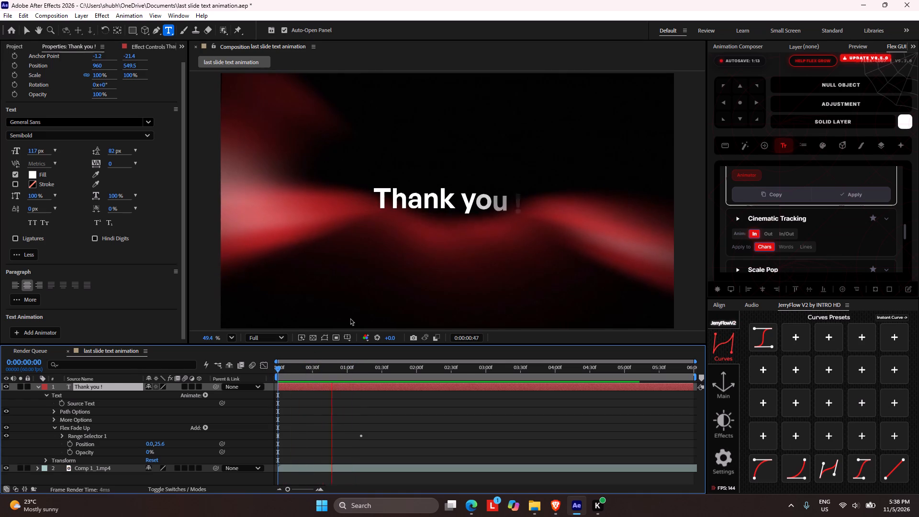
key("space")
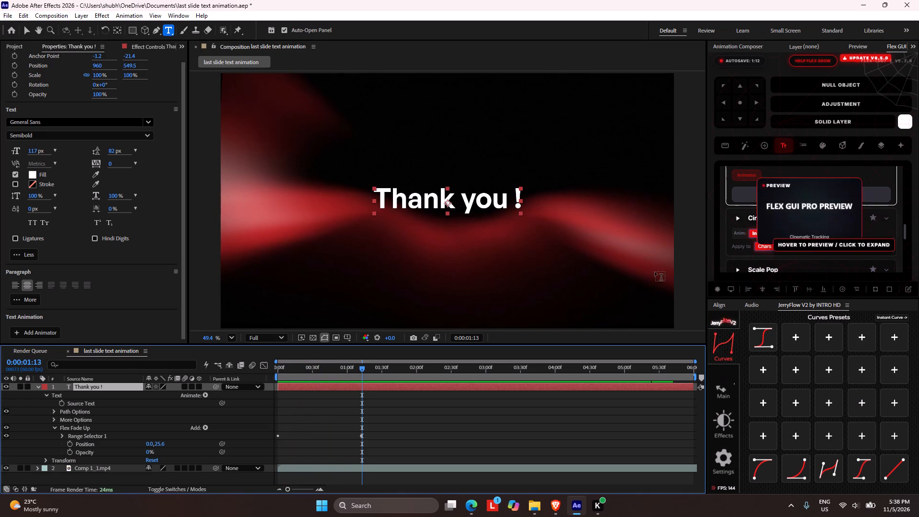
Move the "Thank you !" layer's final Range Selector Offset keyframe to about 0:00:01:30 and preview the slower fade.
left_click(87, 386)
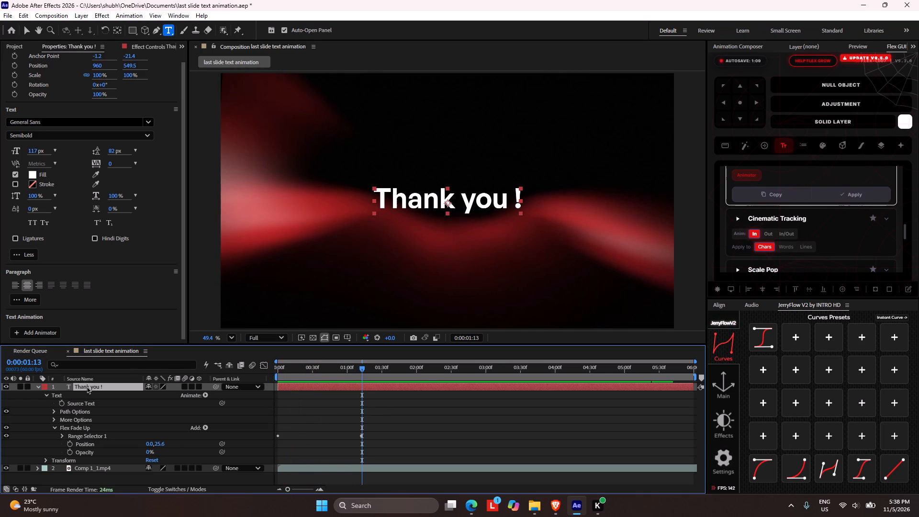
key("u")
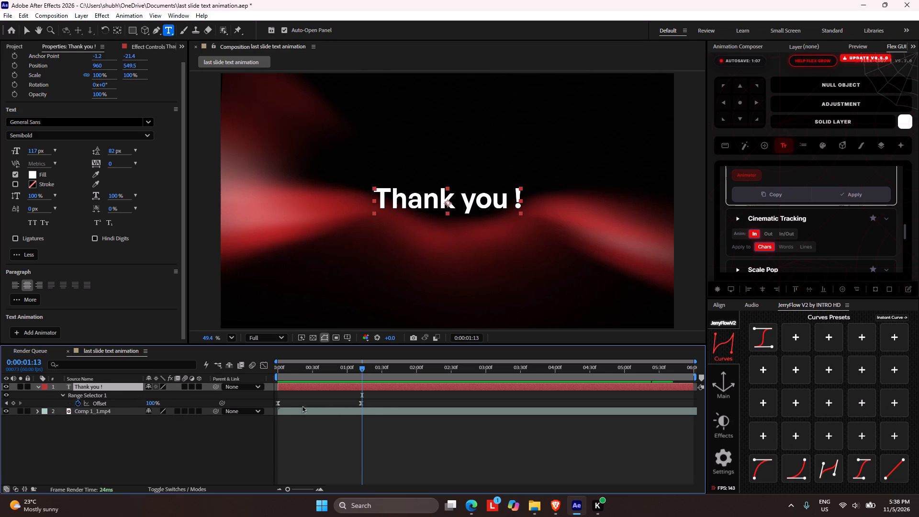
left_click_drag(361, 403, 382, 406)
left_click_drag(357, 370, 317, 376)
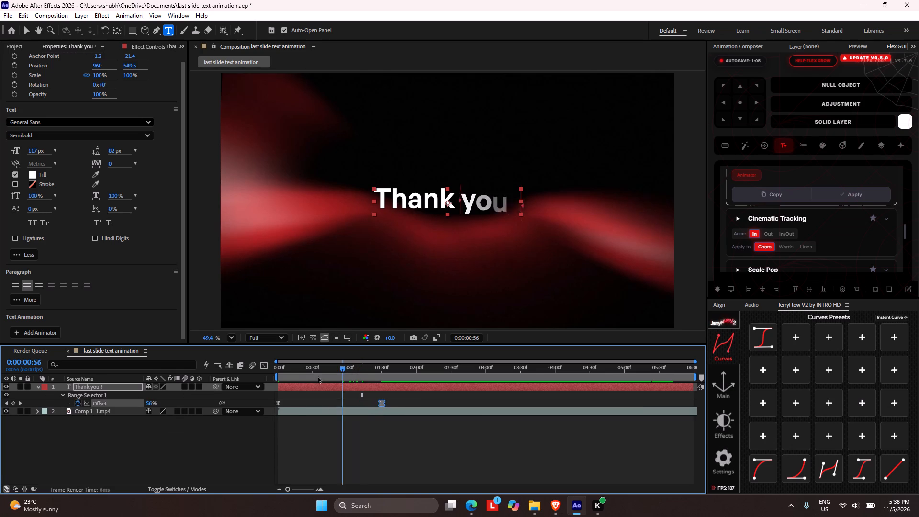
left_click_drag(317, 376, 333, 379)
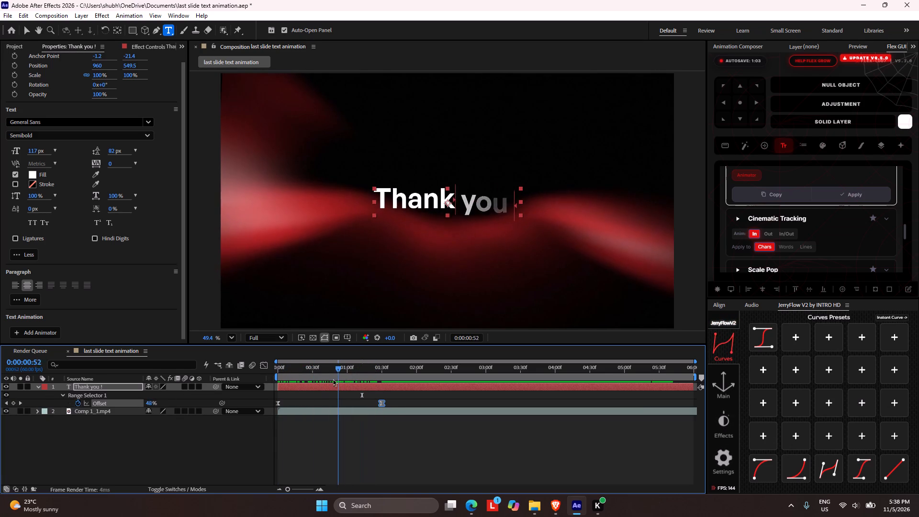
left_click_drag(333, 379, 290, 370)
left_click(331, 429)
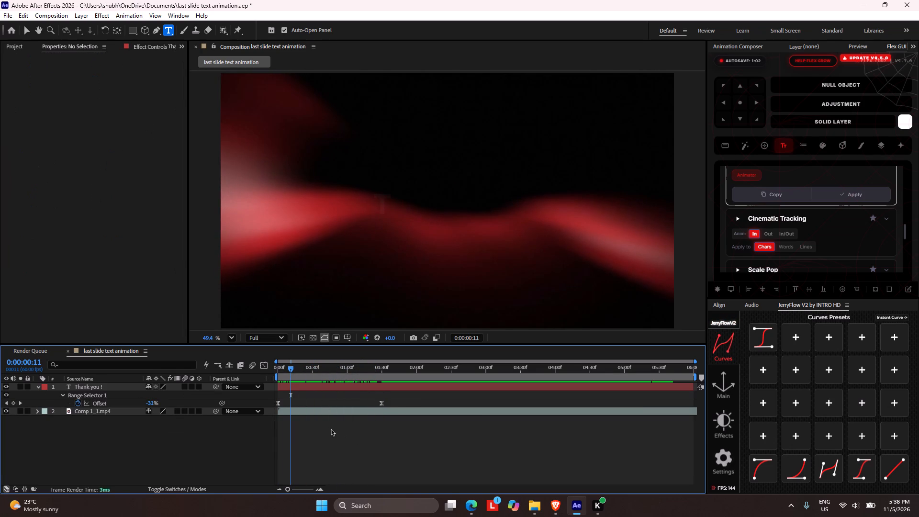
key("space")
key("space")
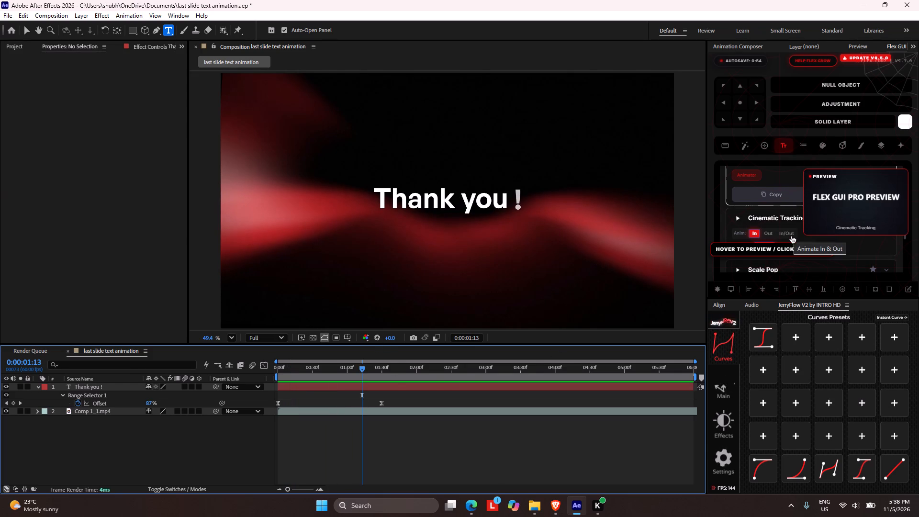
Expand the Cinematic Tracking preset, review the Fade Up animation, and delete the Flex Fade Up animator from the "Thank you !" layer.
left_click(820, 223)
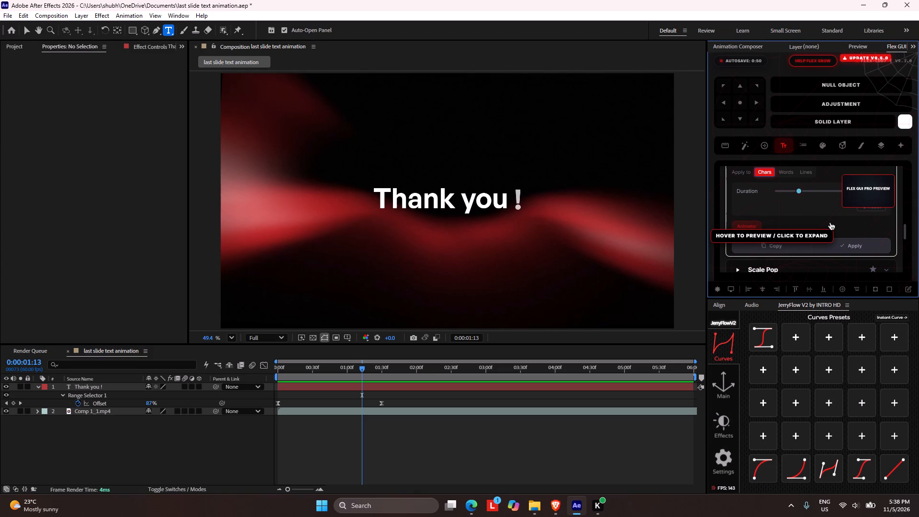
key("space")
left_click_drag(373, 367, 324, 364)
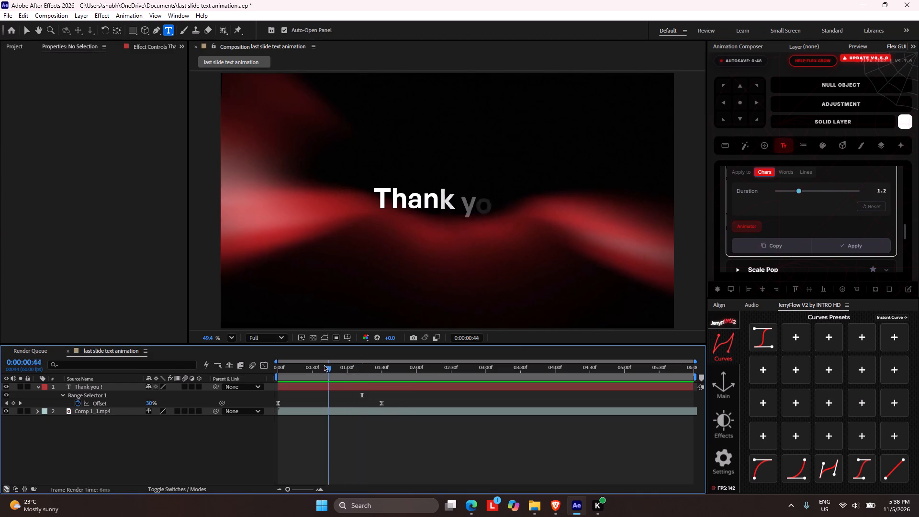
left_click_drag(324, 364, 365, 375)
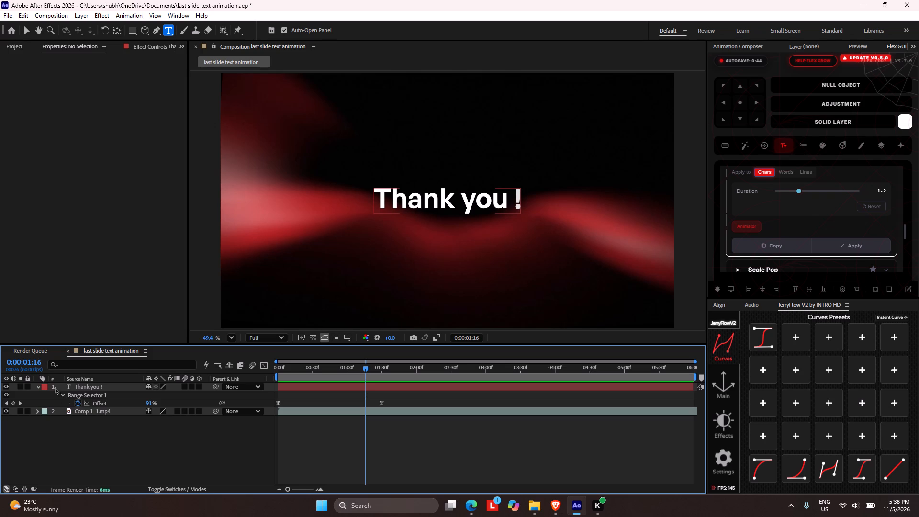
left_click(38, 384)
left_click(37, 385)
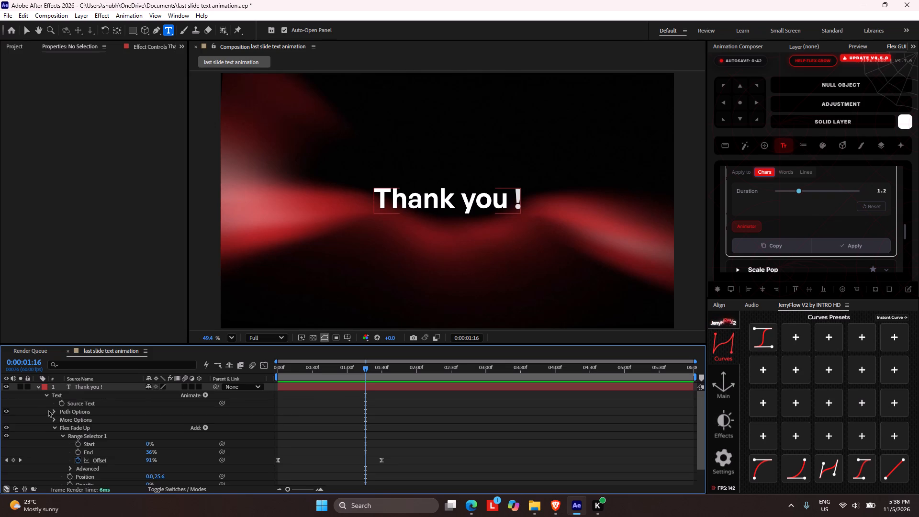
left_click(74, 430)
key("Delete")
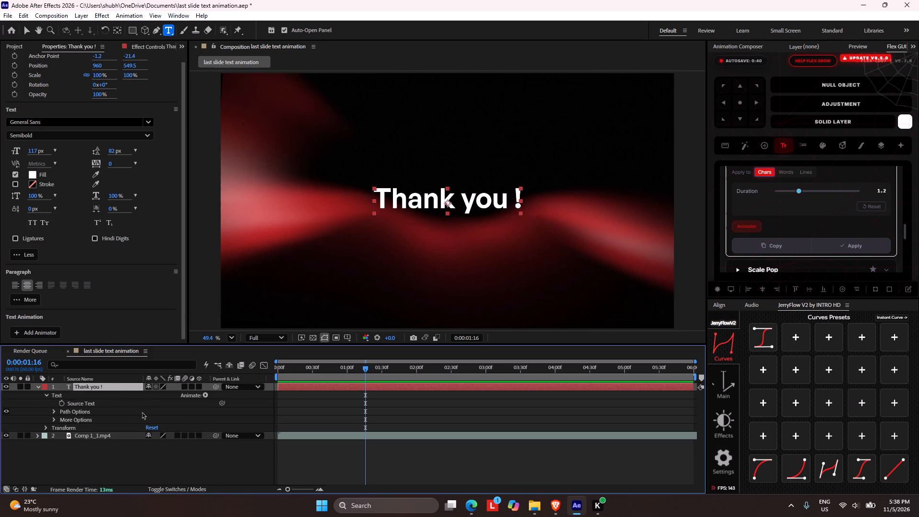
Apply the Cinematic Tracking In preset to the "Thank you !" layer at 0:00:00:00, by characters with 1.2 duration, and preview the animation.
left_click_drag(300, 367, 256, 371)
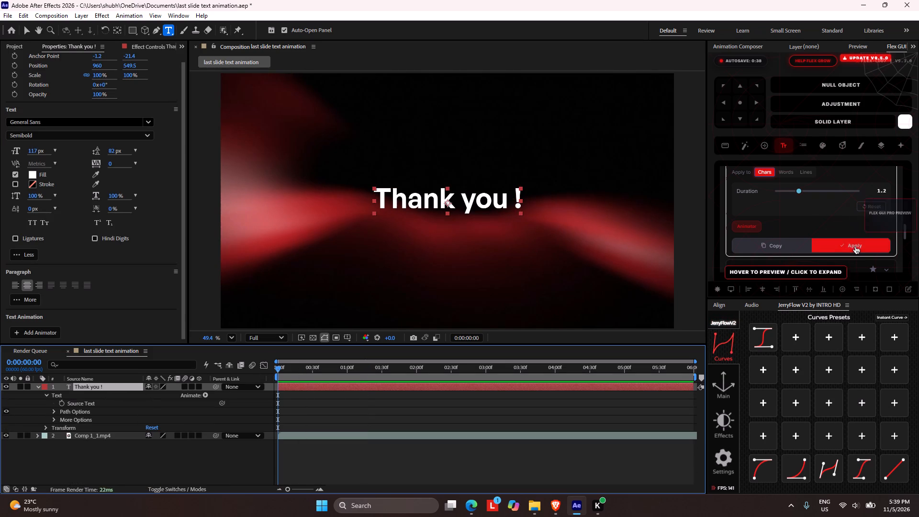
left_click(847, 242)
left_click_drag(284, 369, 315, 384)
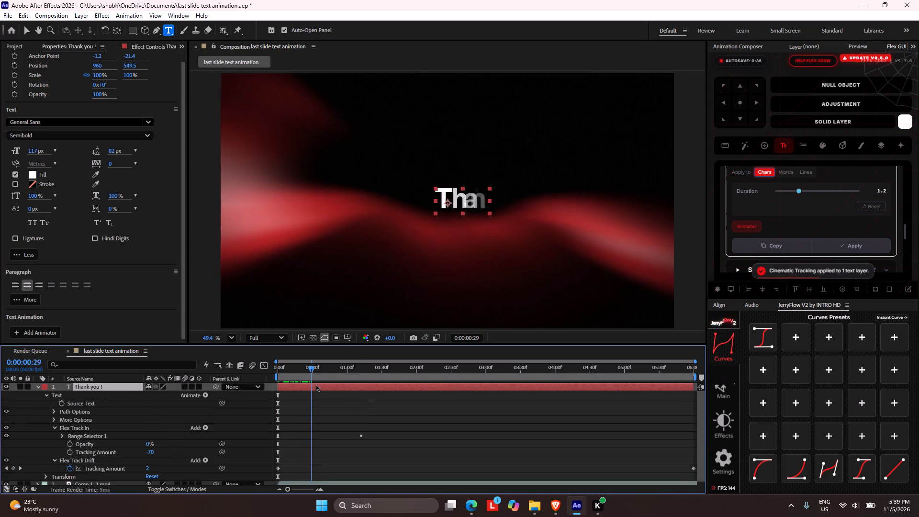
left_click_drag(315, 384, 389, 410)
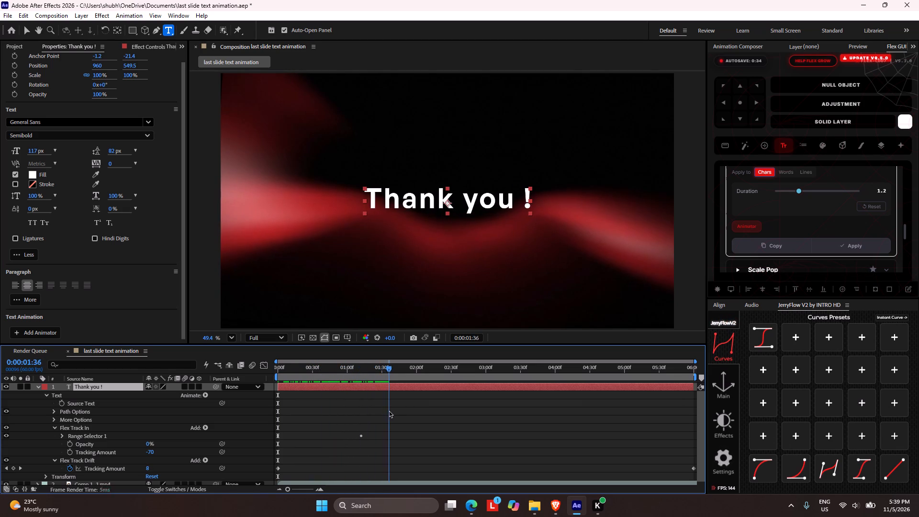
left_click_drag(389, 410, 299, 406)
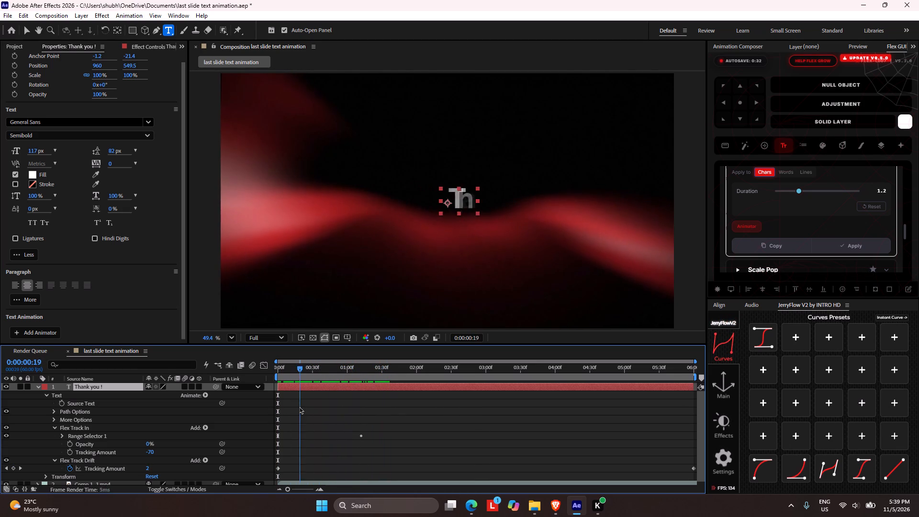
left_click_drag(299, 406, 277, 397)
key("space")
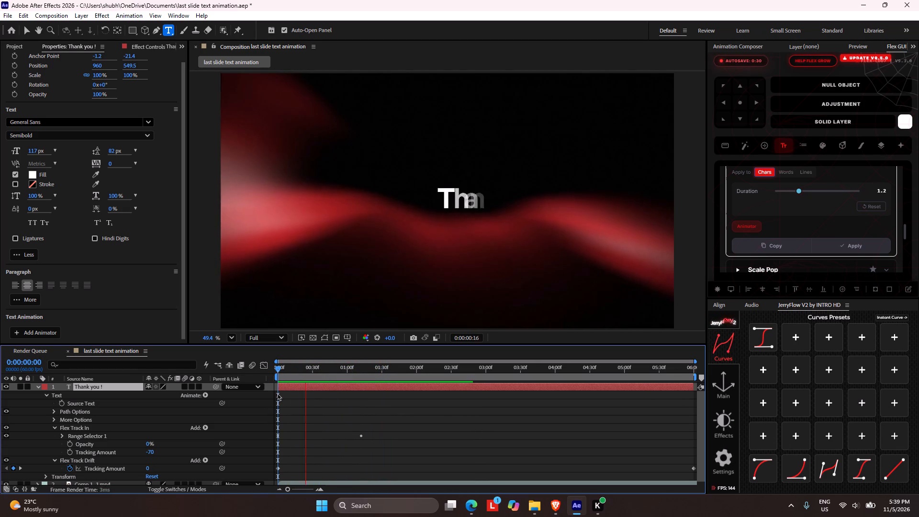
key("space")
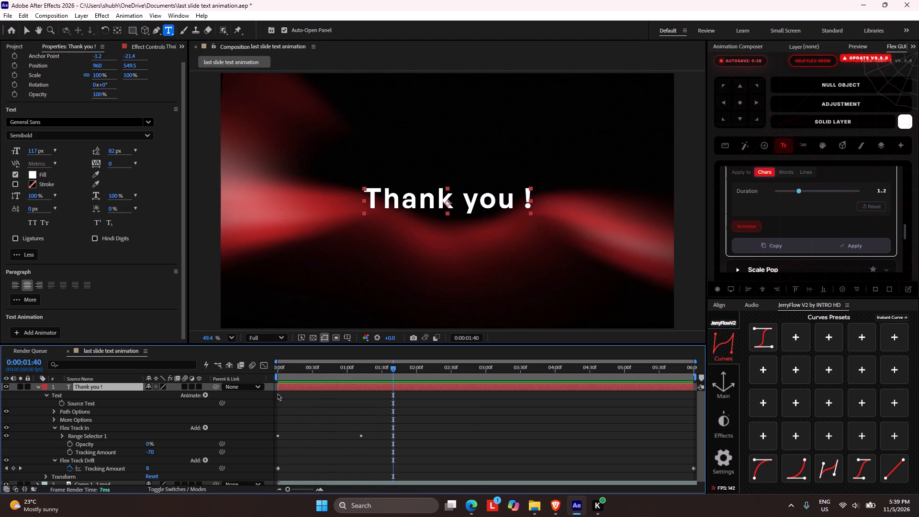
left_click(396, 427)
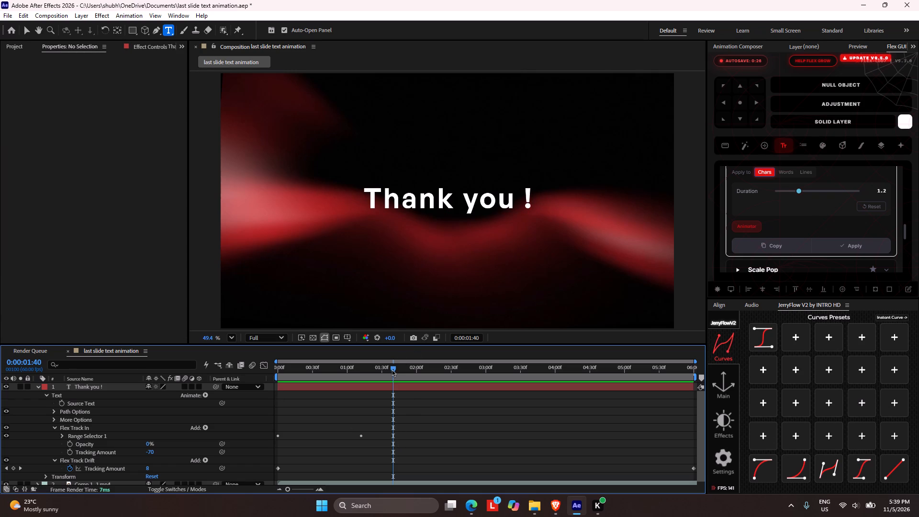
left_click_drag(392, 370, 384, 369)
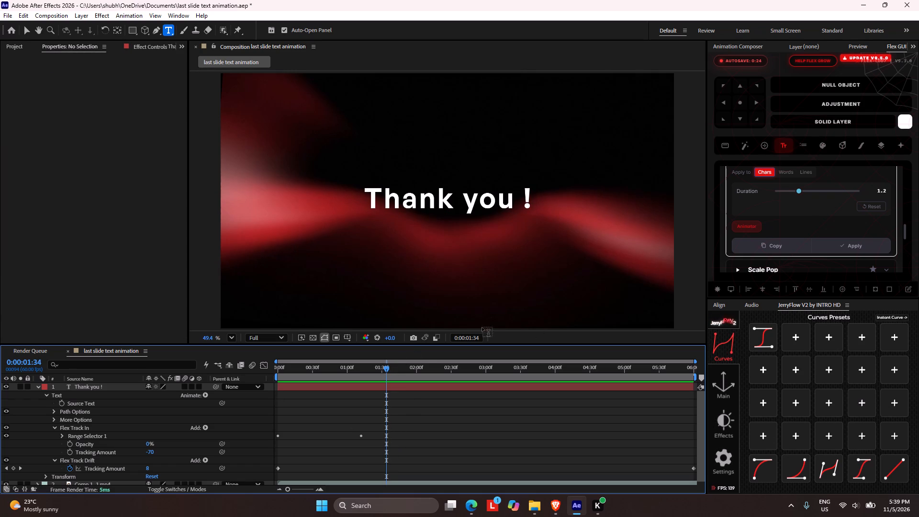
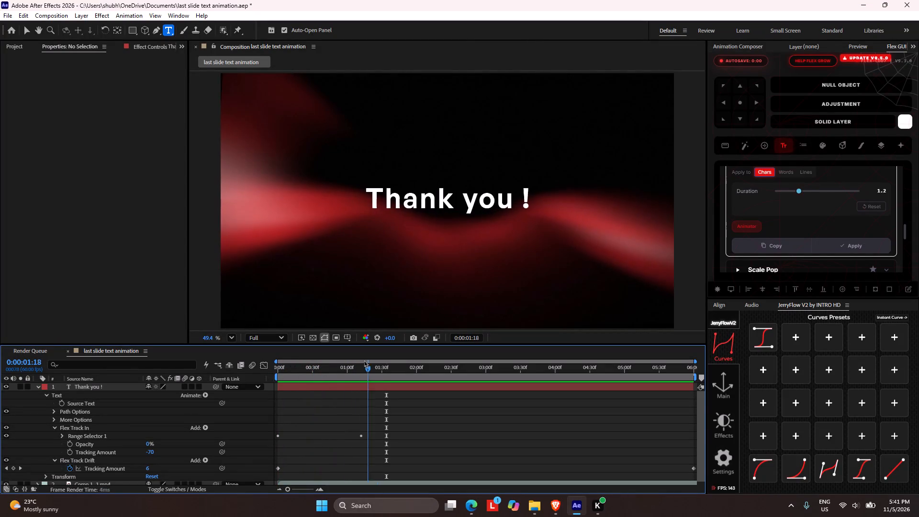
Open the "Thank you !" layer's text for editing with all its characters selected.
double_click(91, 389)
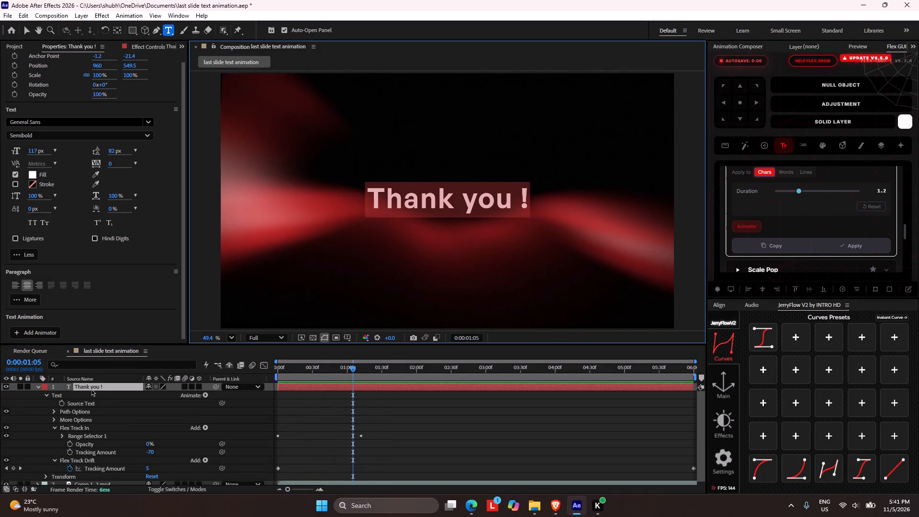
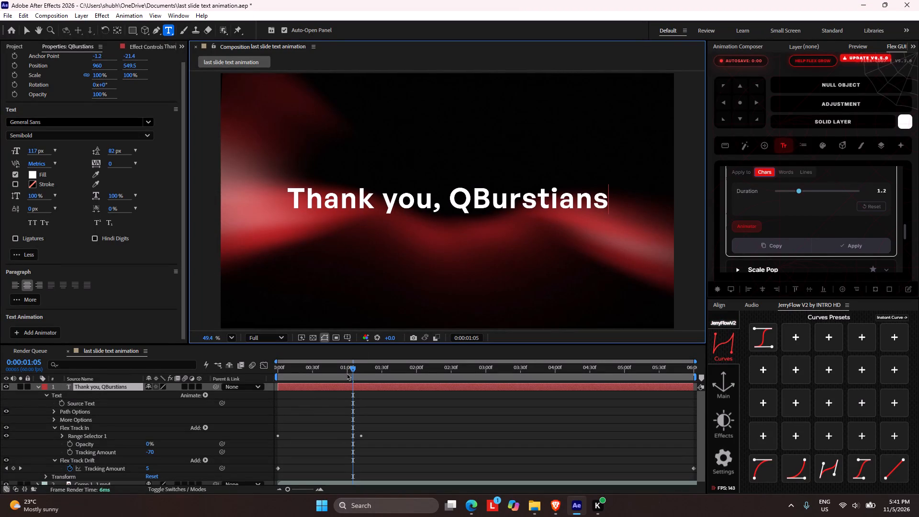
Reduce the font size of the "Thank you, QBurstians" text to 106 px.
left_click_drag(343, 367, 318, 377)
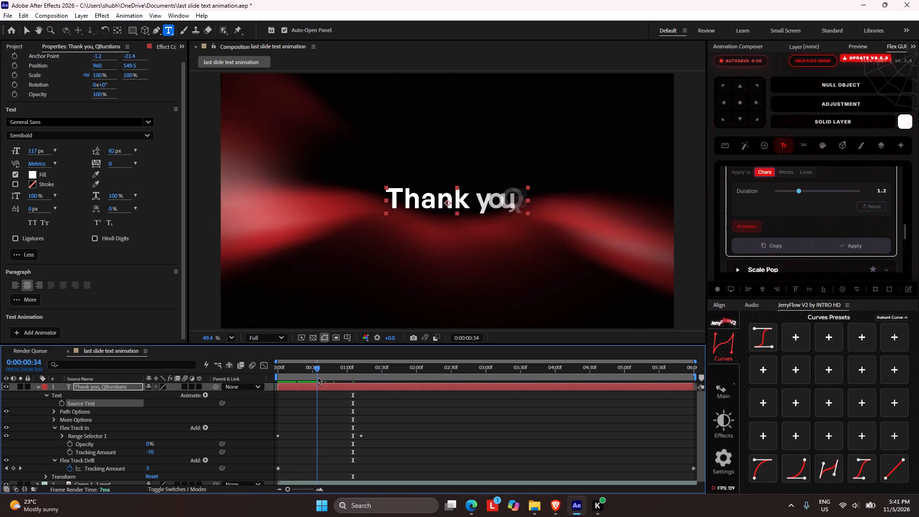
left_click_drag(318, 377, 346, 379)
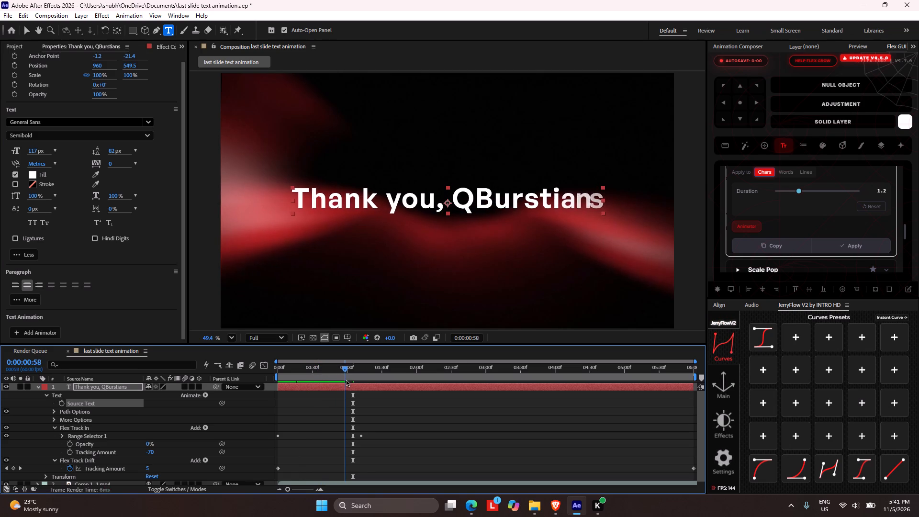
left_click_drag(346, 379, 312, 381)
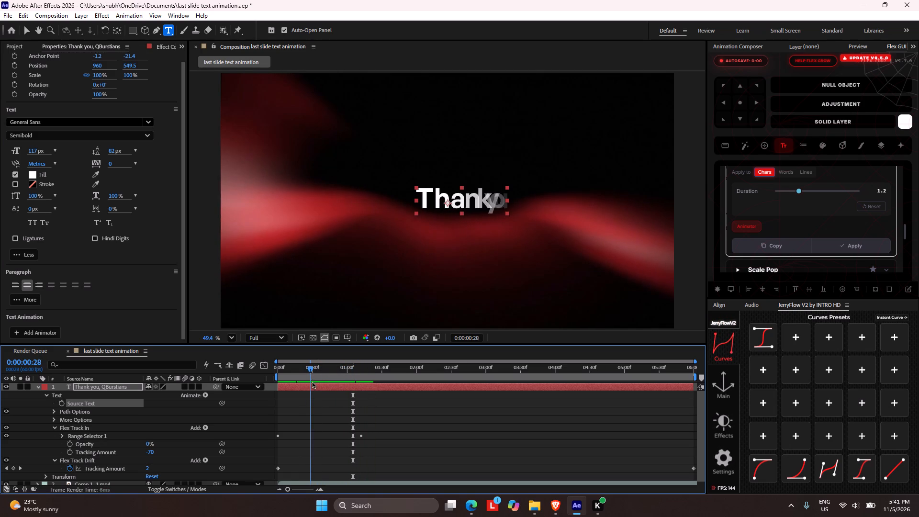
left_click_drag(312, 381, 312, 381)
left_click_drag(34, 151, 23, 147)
Align the text layer to the composition's horizontal center at about 0:00:01:13, where the full line is revealed.
left_click_drag(300, 369, 290, 370)
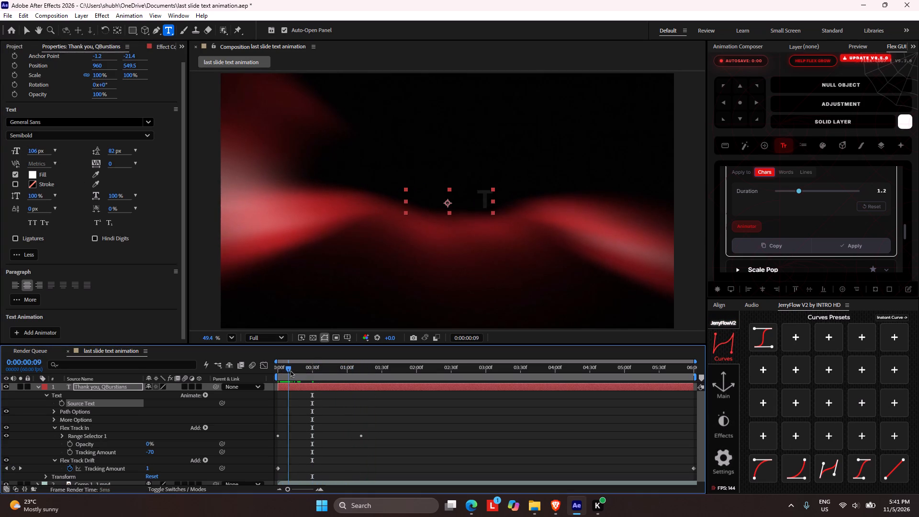
left_click_drag(290, 370, 353, 393)
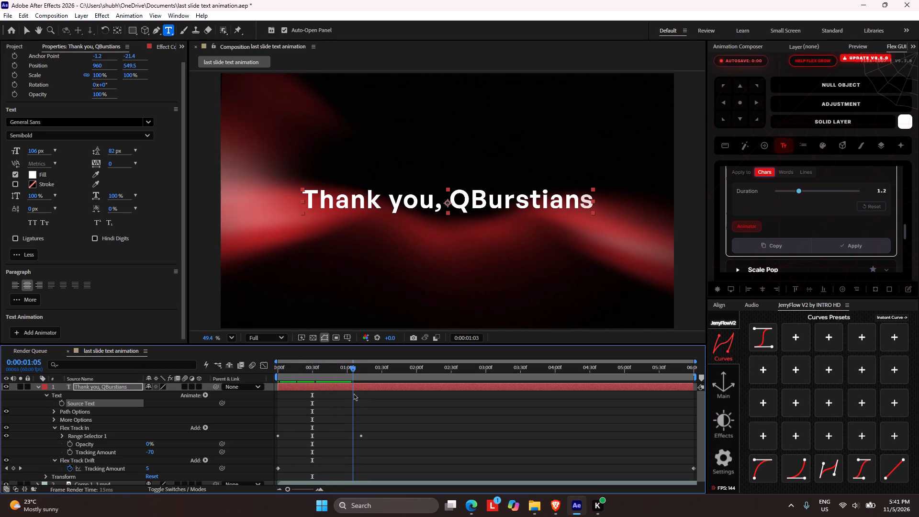
left_click_drag(353, 393, 362, 394)
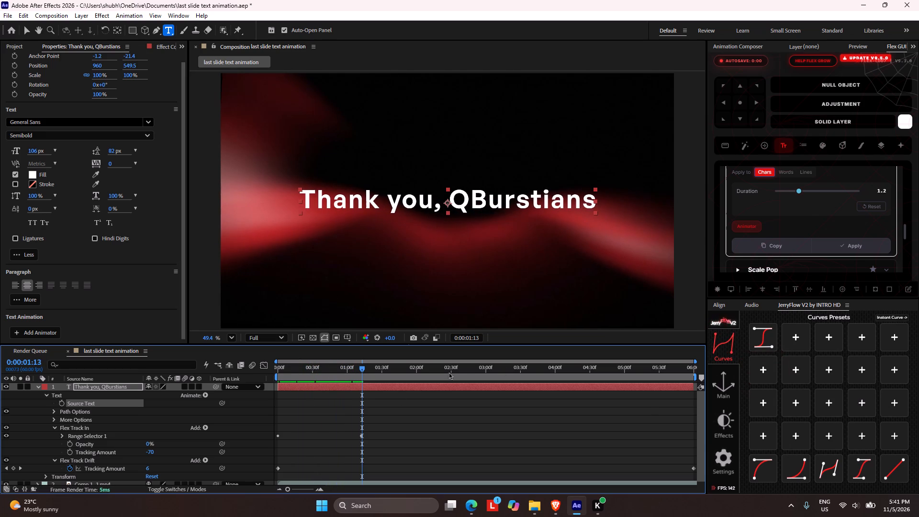
left_click(757, 287)
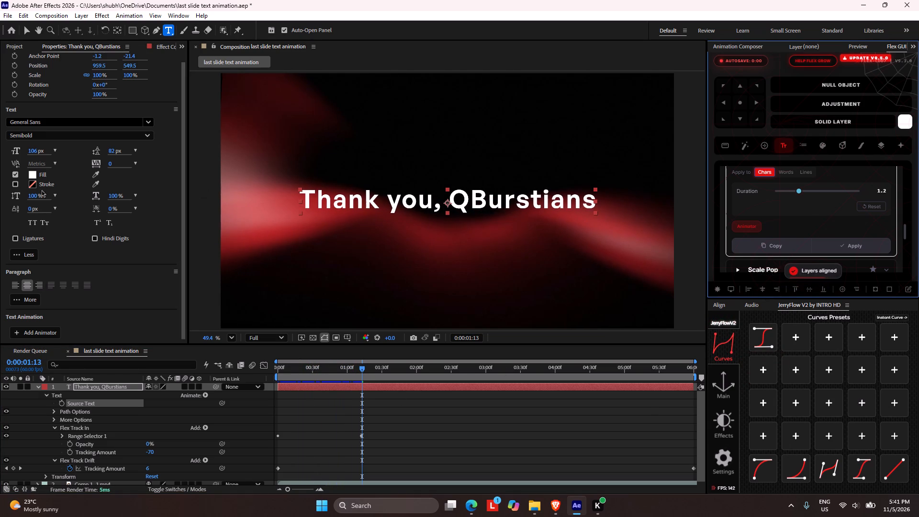
Set the "Thank you, QBurstians" font size to 94 px and center the layer vertically in the composition.
left_click_drag(34, 149, 24, 146)
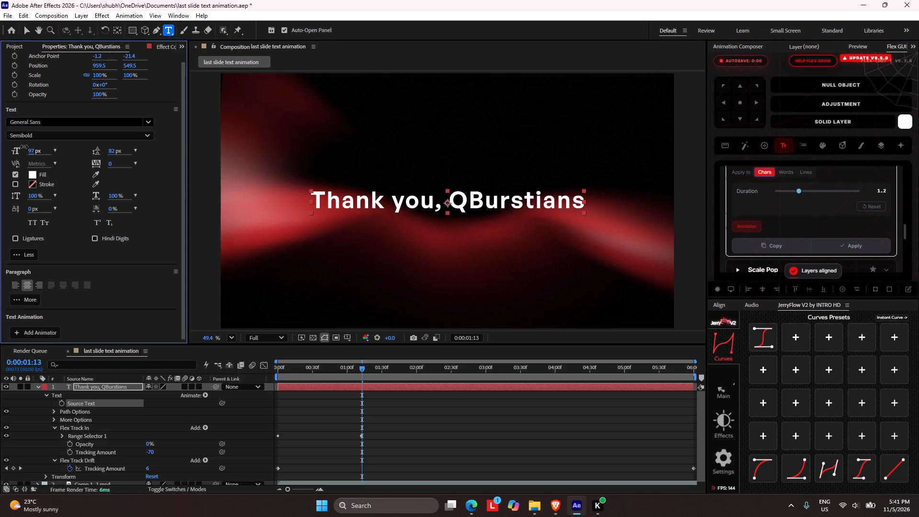
left_click_drag(24, 146, 22, 145)
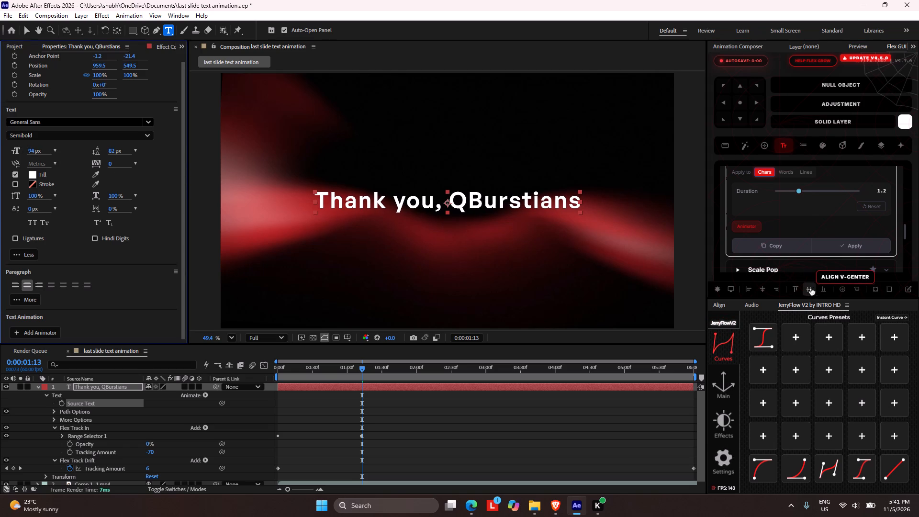
left_click(808, 288)
Scrub through the timeline to review the text's character reveal and tracking drift.
left_click_drag(347, 369, 345, 368)
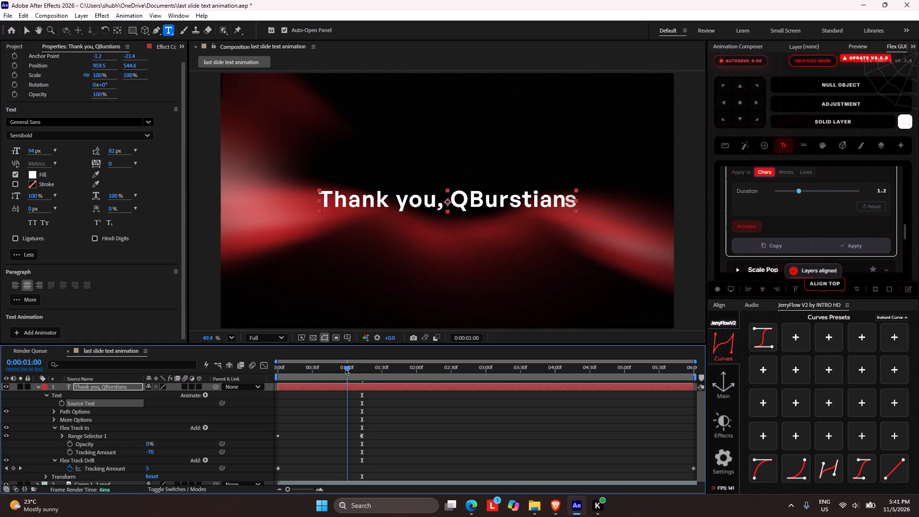
left_click_drag(345, 368, 355, 373)
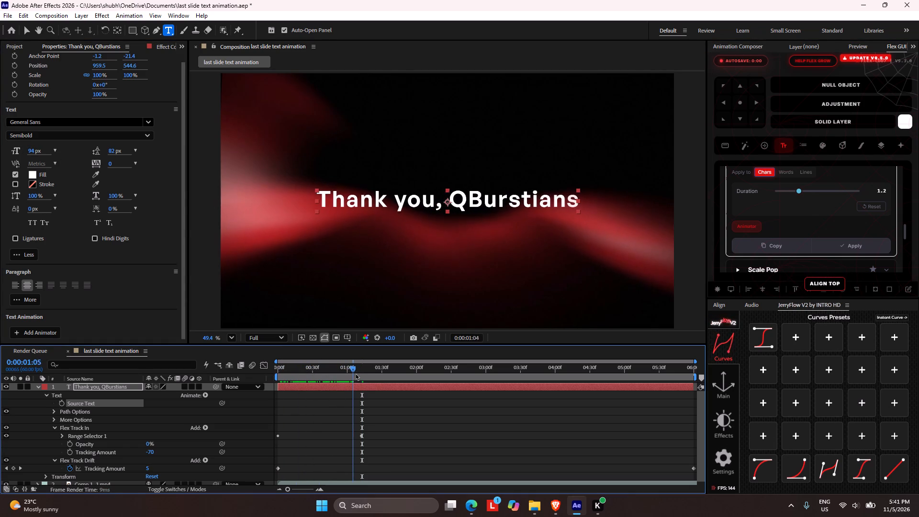
left_click_drag(355, 373, 386, 383)
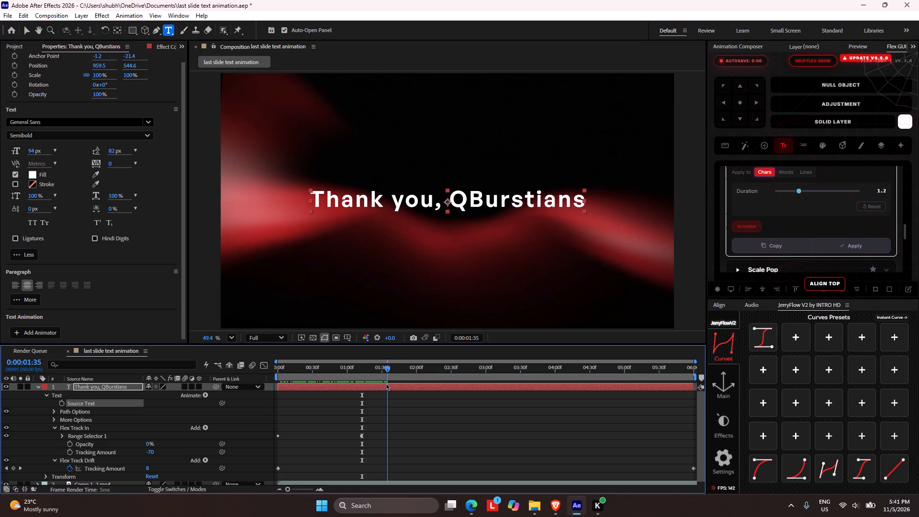
left_click_drag(386, 383, 344, 380)
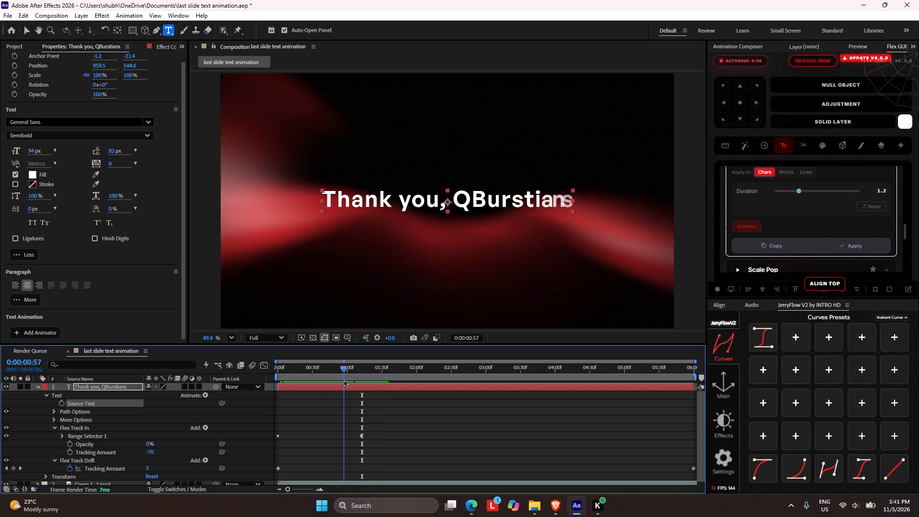
left_click_drag(344, 380, 369, 372)
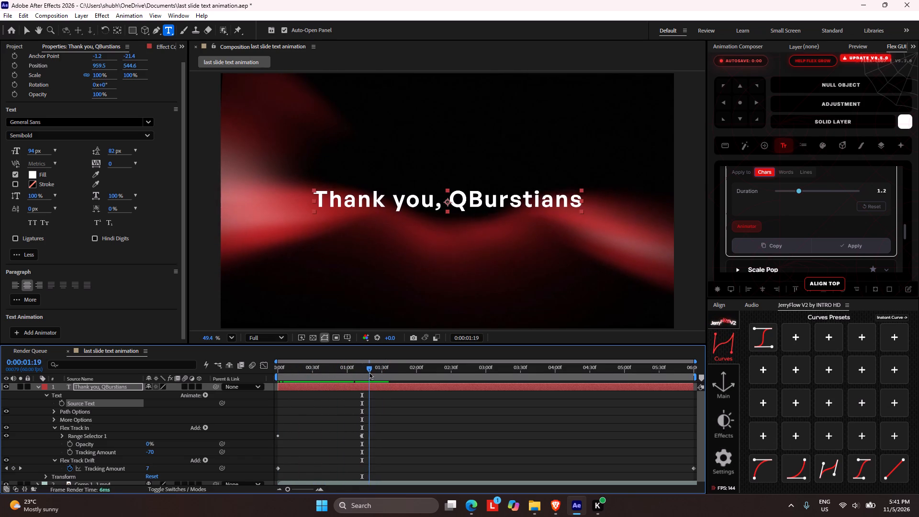
left_click_drag(369, 372, 340, 378)
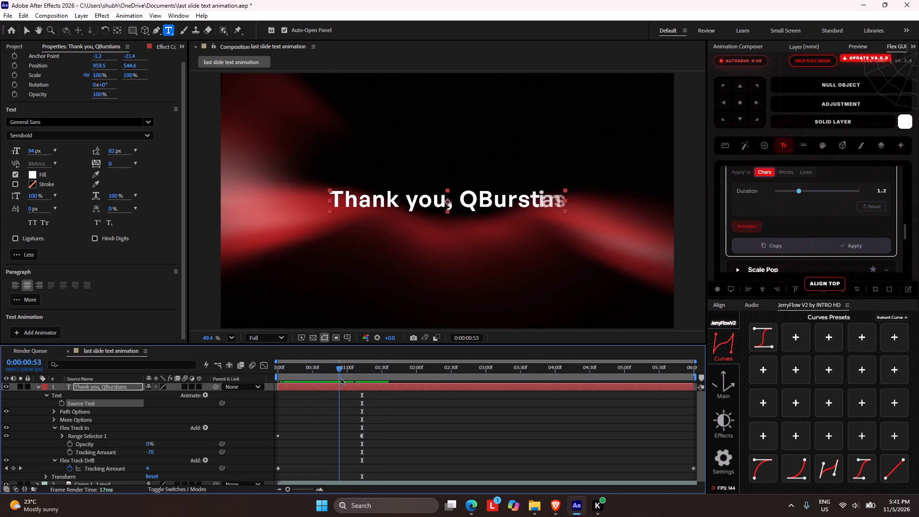
left_click_drag(340, 378, 359, 386)
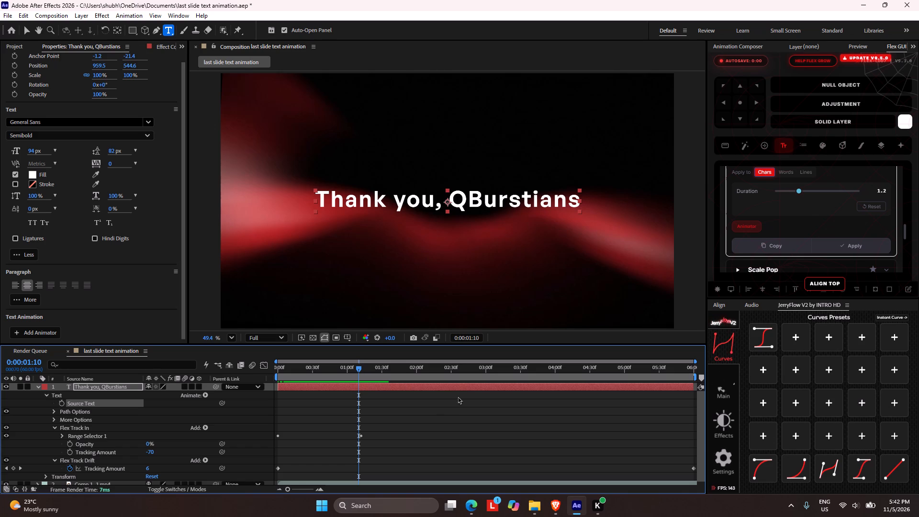
left_click_drag(487, 363, 499, 369)
left_click_drag(498, 370, 598, 381)
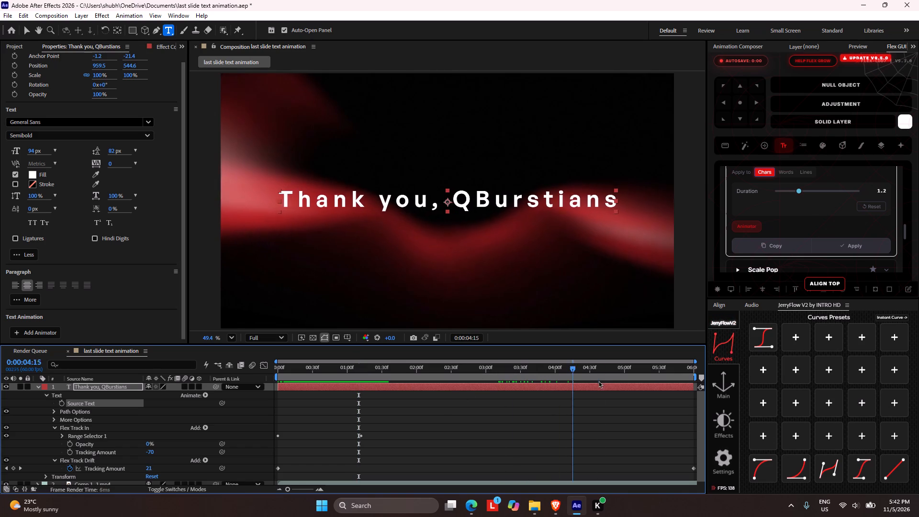
left_click_drag(598, 381, 436, 406)
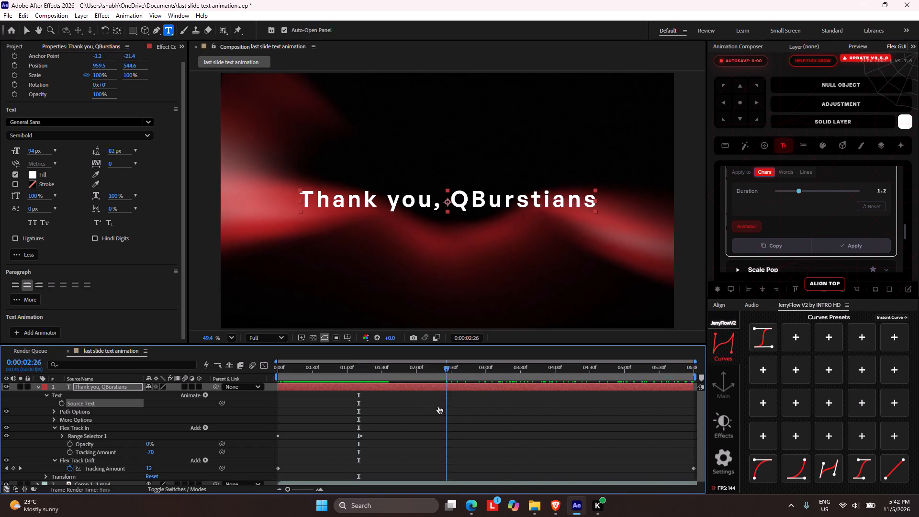
left_click_drag(436, 406, 323, 417)
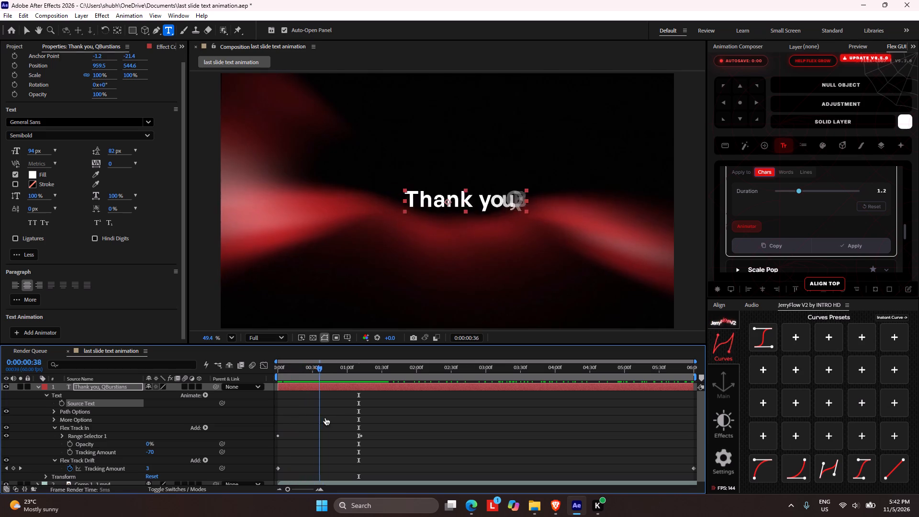
left_click_drag(323, 417, 382, 430)
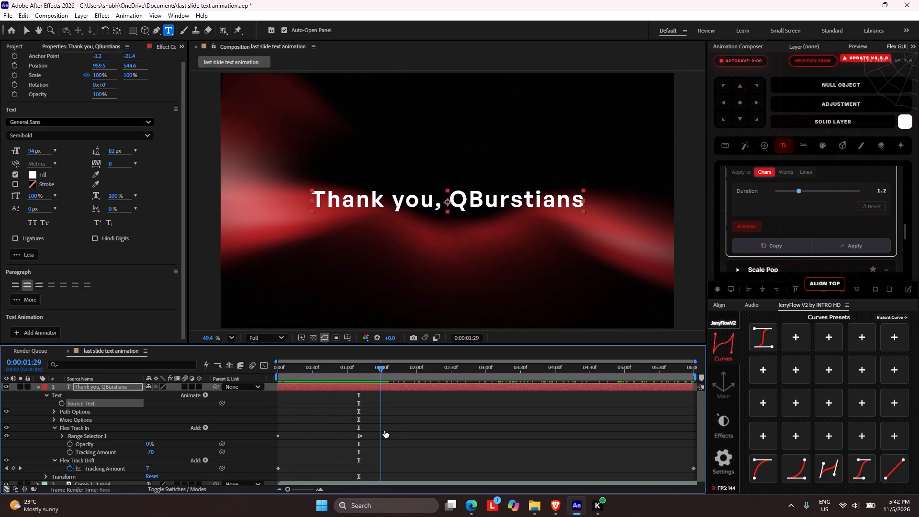
left_click_drag(382, 430, 390, 427)
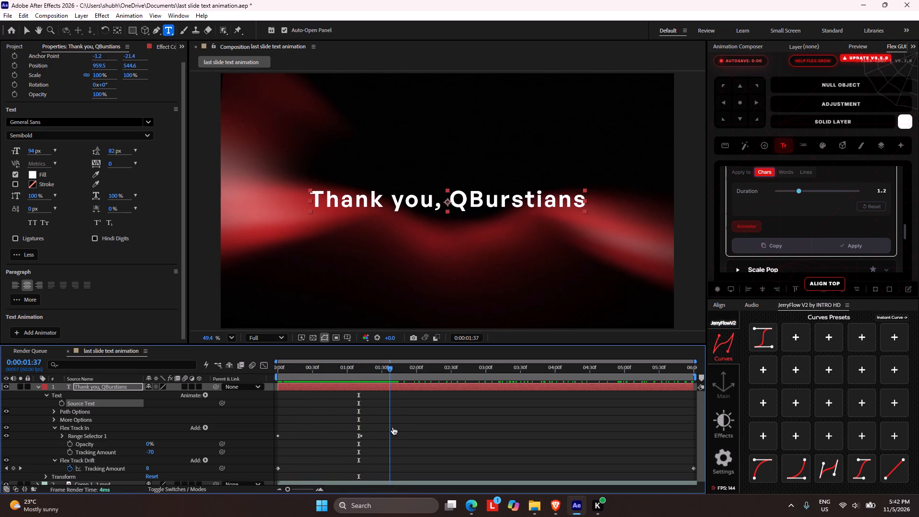
left_click_drag(390, 427, 360, 417)
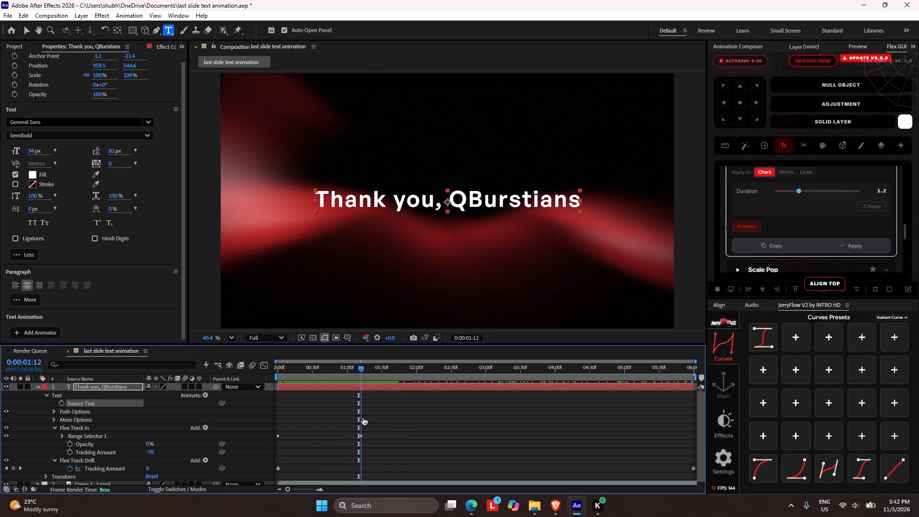
left_click_drag(360, 417, 403, 432)
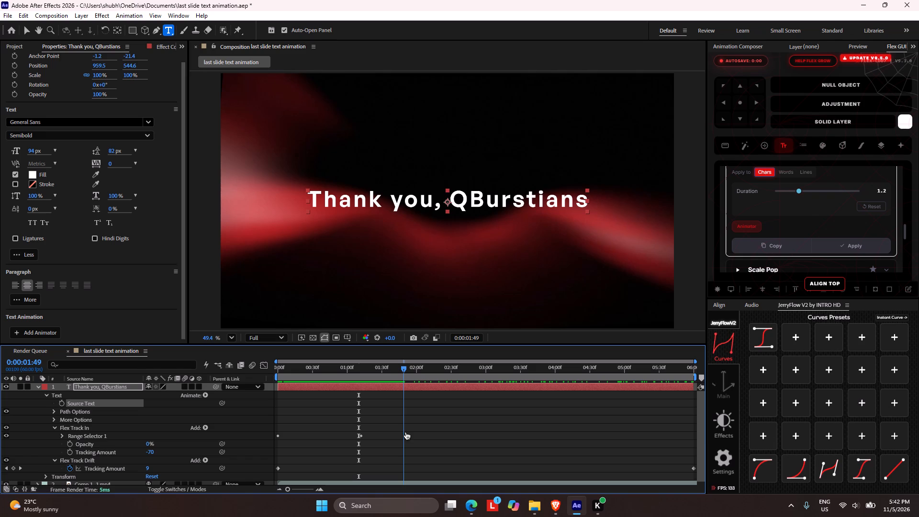
Enable opacity keyframing on the "Thank you, QBurstians" layer at 0:00:01:44 and set that keyframe to 0%.
left_click_drag(403, 432, 403, 431)
left_click_drag(406, 364, 403, 364)
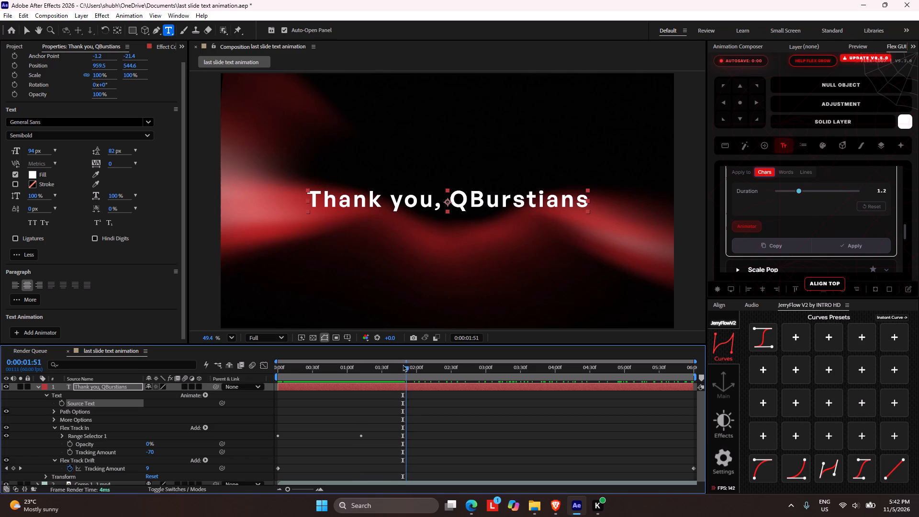
left_click_drag(403, 364, 398, 367)
scroll(138, 429, "down", 6)
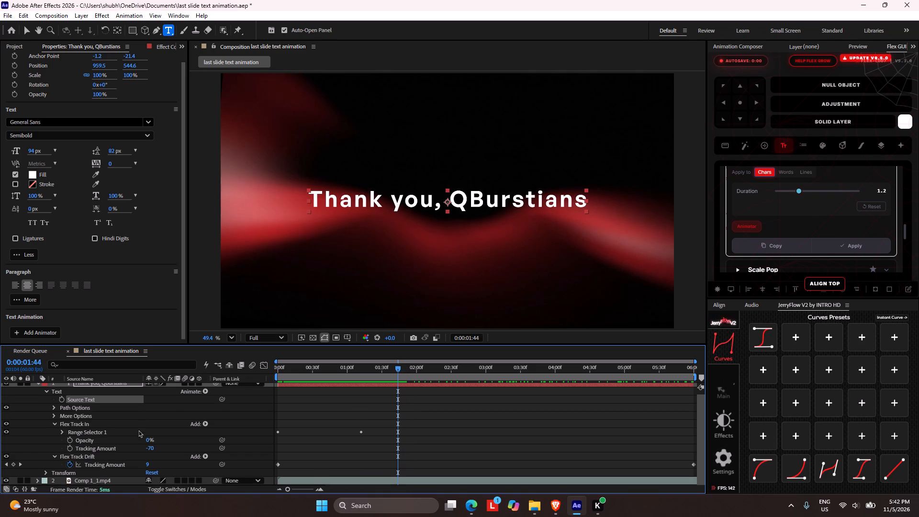
scroll(138, 430, "down", 3)
left_click(45, 474)
scroll(109, 442, "down", 4)
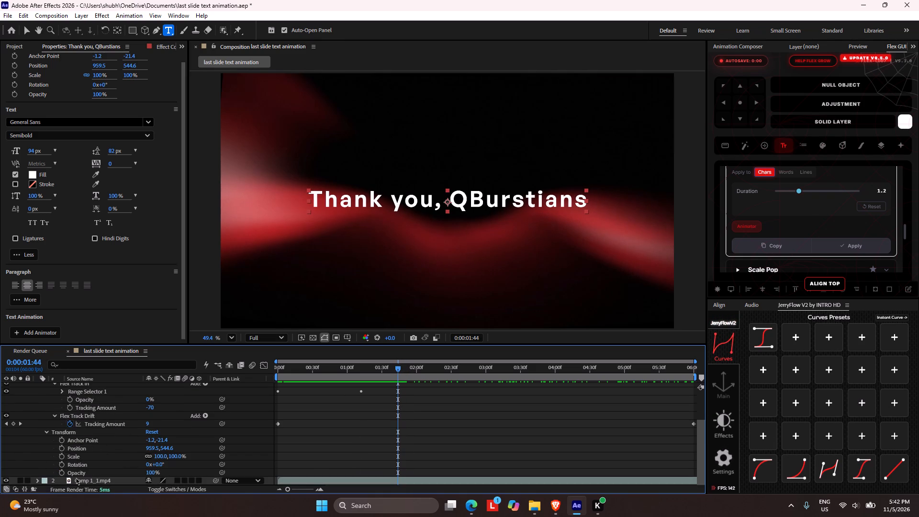
left_click(61, 475)
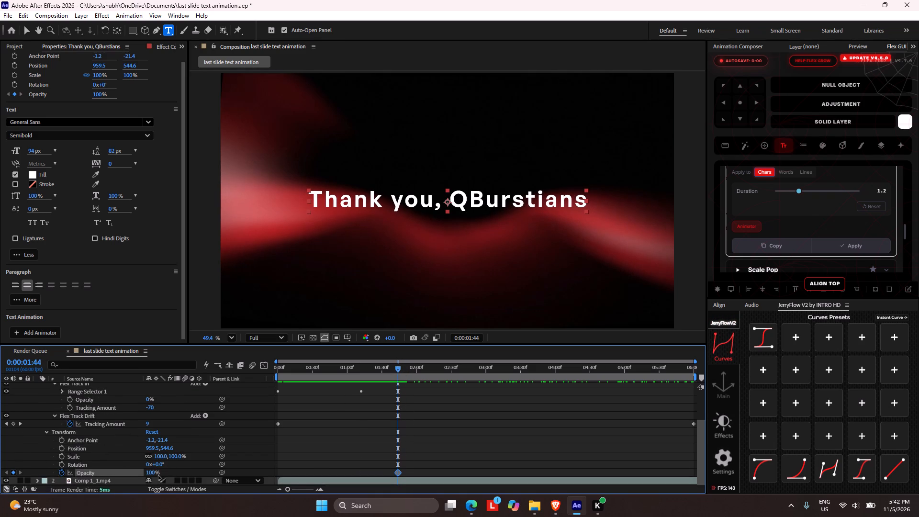
left_click_drag(153, 474, 63, 475)
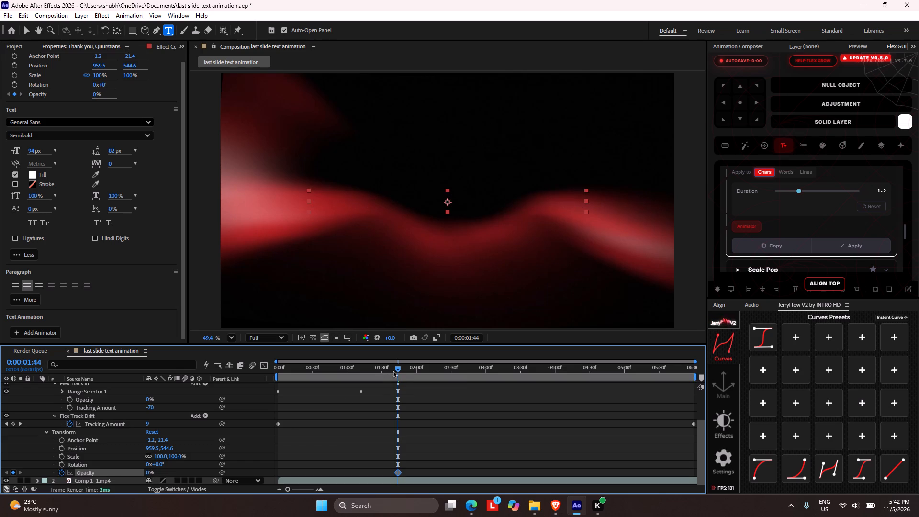
Add a 100% opacity keyframe at 0:00:01:26 on the text layer and scrub through the fade-out to check it.
left_click_drag(395, 369, 374, 375)
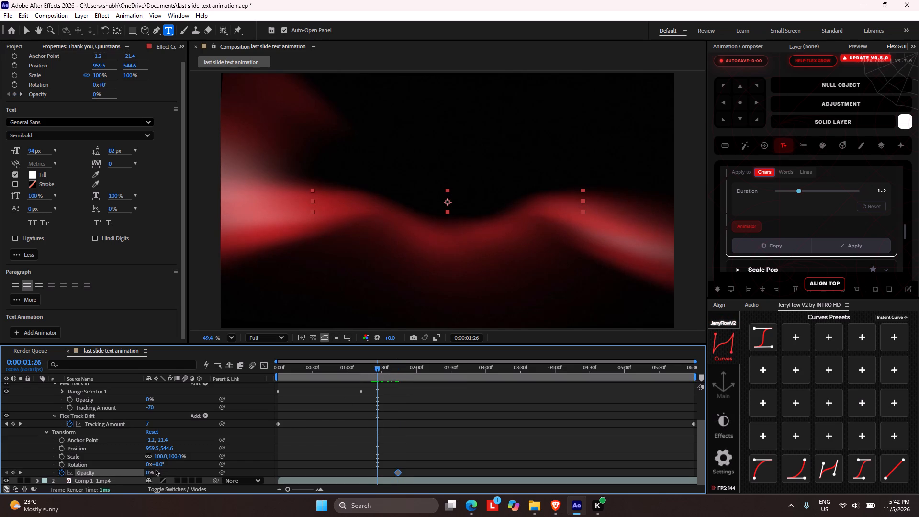
left_click(144, 471)
left_click_drag(147, 473, 332, 468)
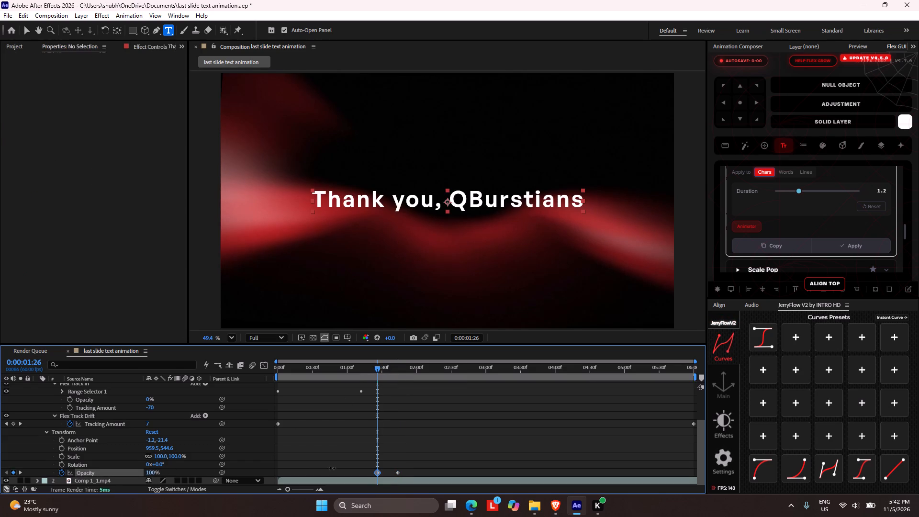
left_click_drag(332, 468, 321, 472)
left_click_drag(380, 369, 361, 371)
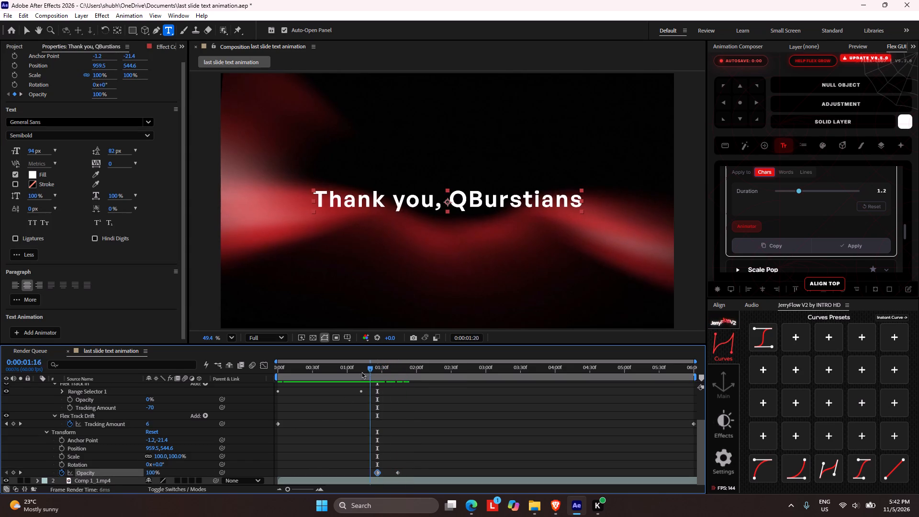
left_click_drag(361, 371, 410, 404)
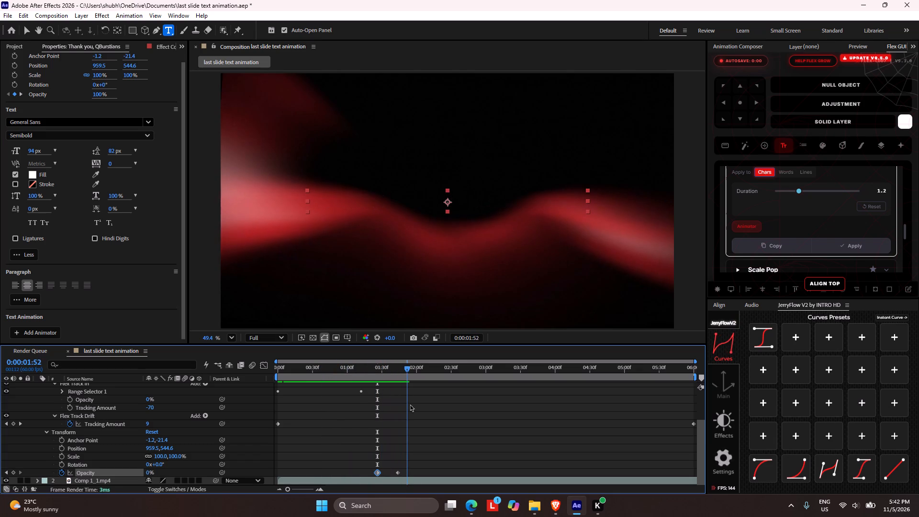
left_click_drag(410, 404, 399, 402)
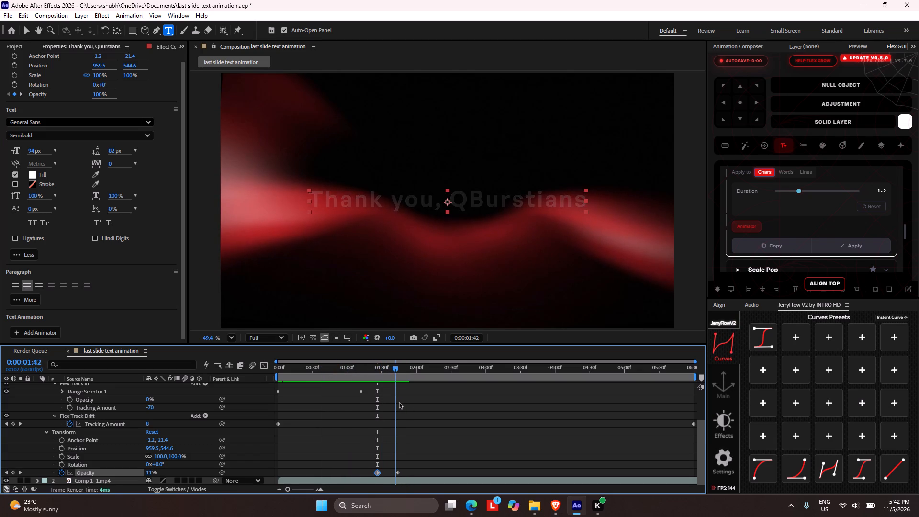
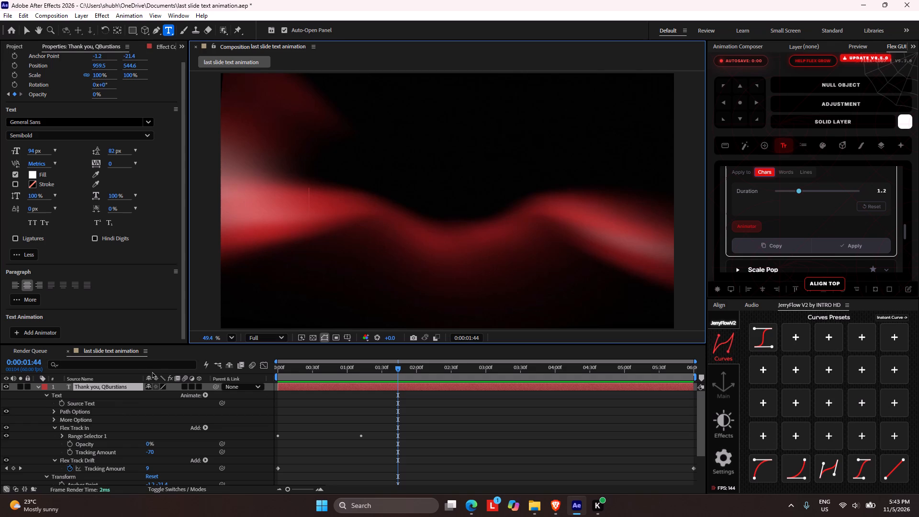
Undo the last change made to the "Thank you, QBurstians" text layer.
key("ctrl+z")
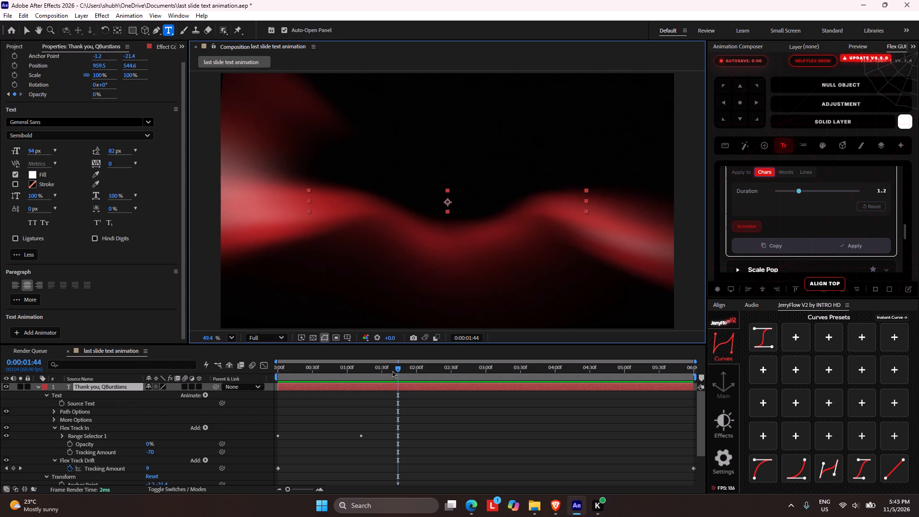
Add a new text layer reading "for bringing your energy," to the composition at 0:00:02:18.
left_click_drag(392, 371, 406, 382)
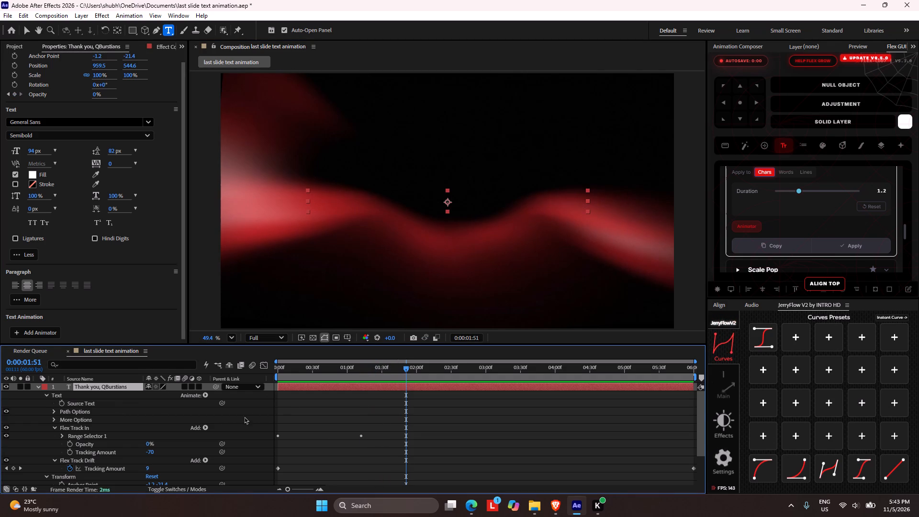
left_click(137, 411)
left_click_drag(419, 373, 437, 375)
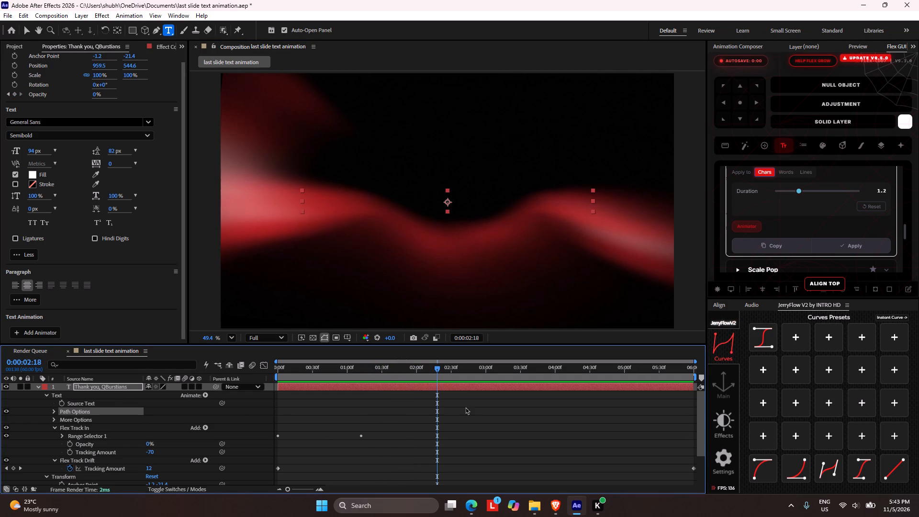
left_click(466, 410)
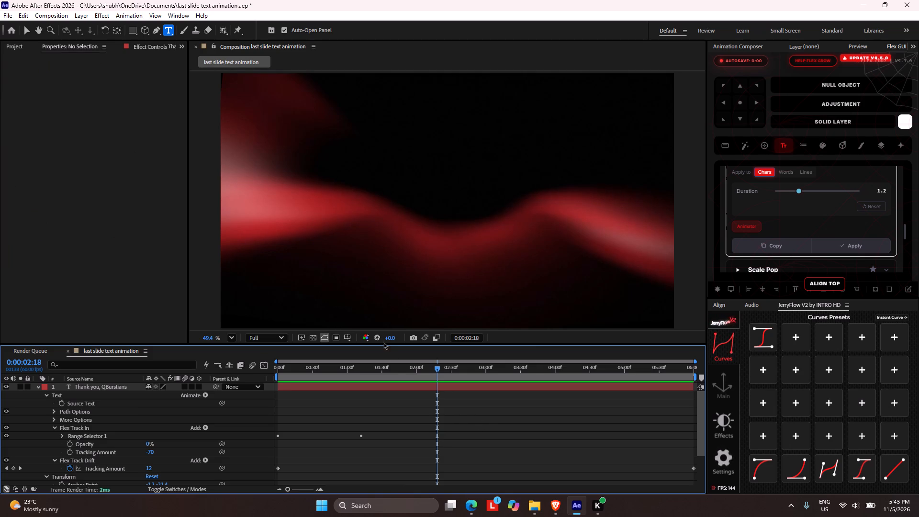
left_click(379, 243)
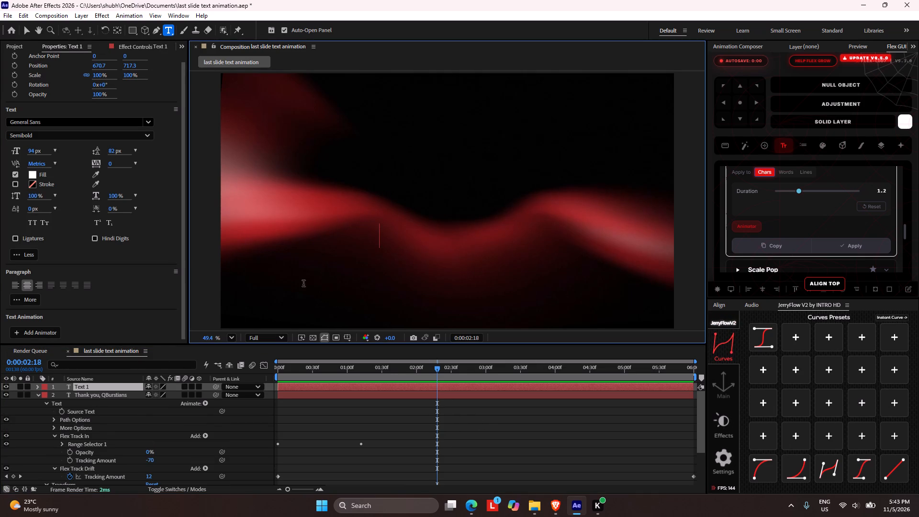
key("ctrl+v")
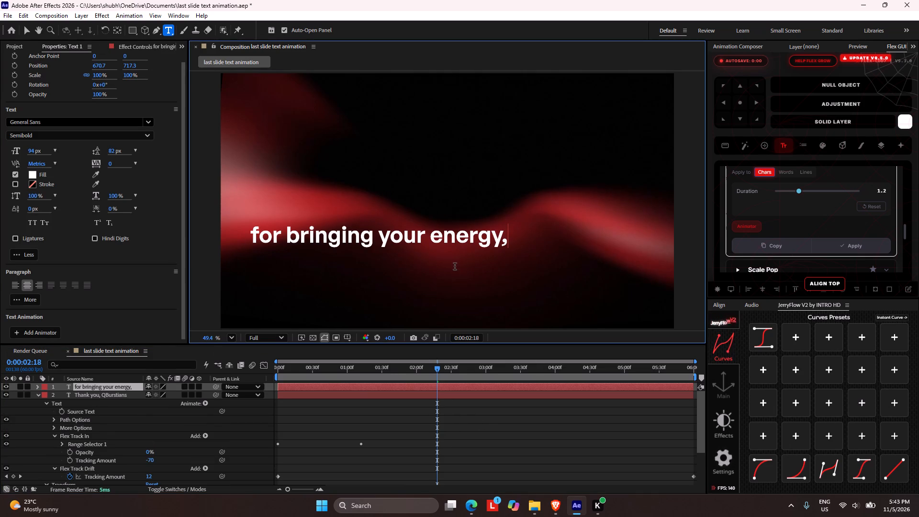
left_click(326, 407)
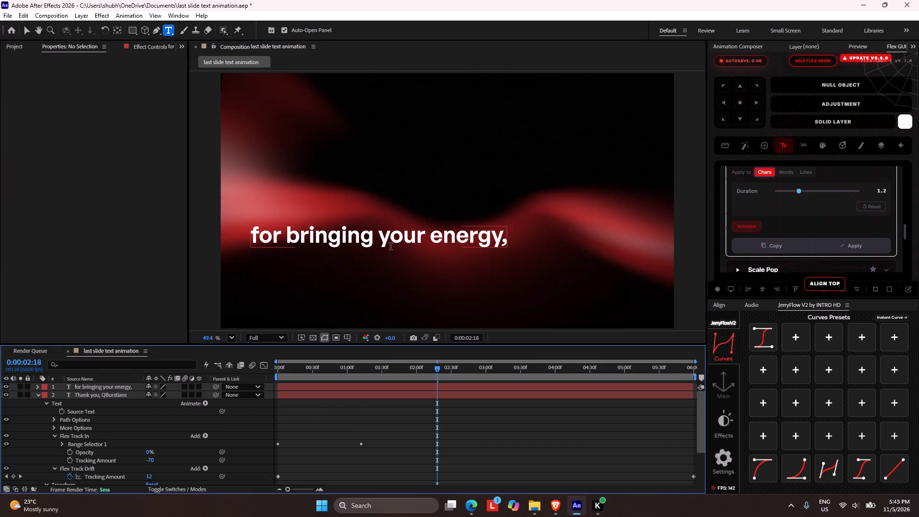
Center the "for bringing your energy," text horizontally in the composition and set its vertical position to 397.5.
key("v")
left_click_drag(405, 239, 478, 202)
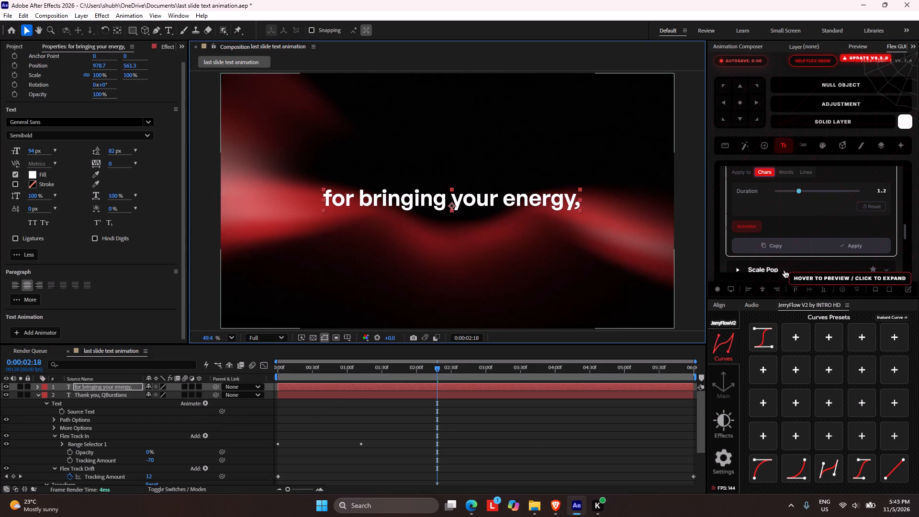
left_click(759, 289)
left_click_drag(482, 205, 483, 161)
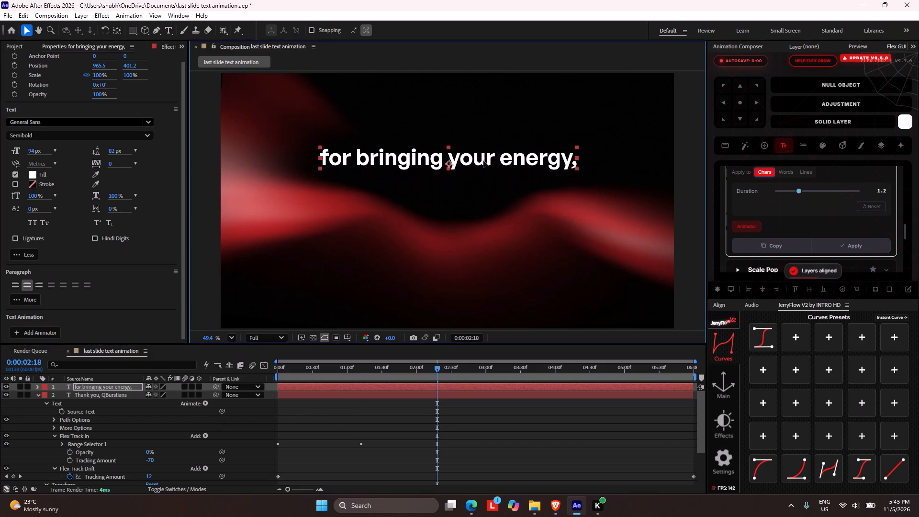
left_click_drag(483, 161, 484, 155)
left_click(760, 289)
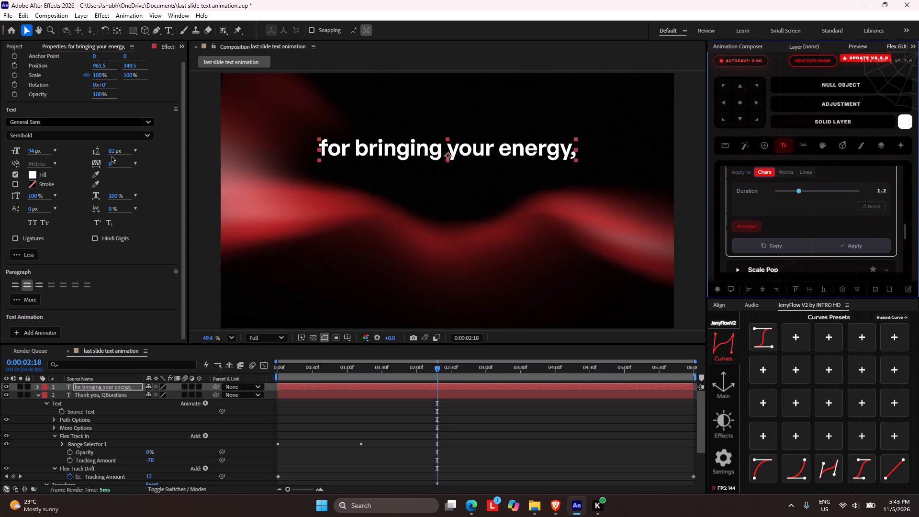
scroll(133, 90, "up", 2)
left_click_drag(129, 76, 160, 81)
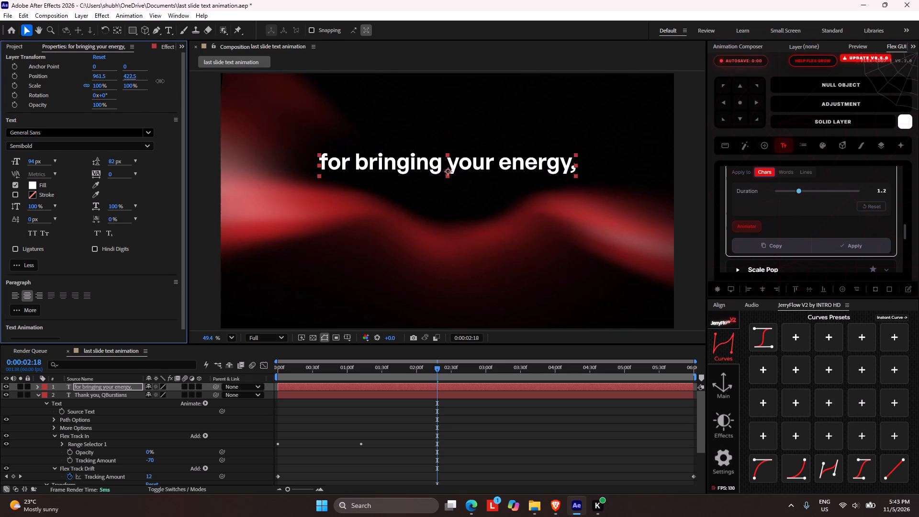
left_click_drag(160, 81, 153, 75)
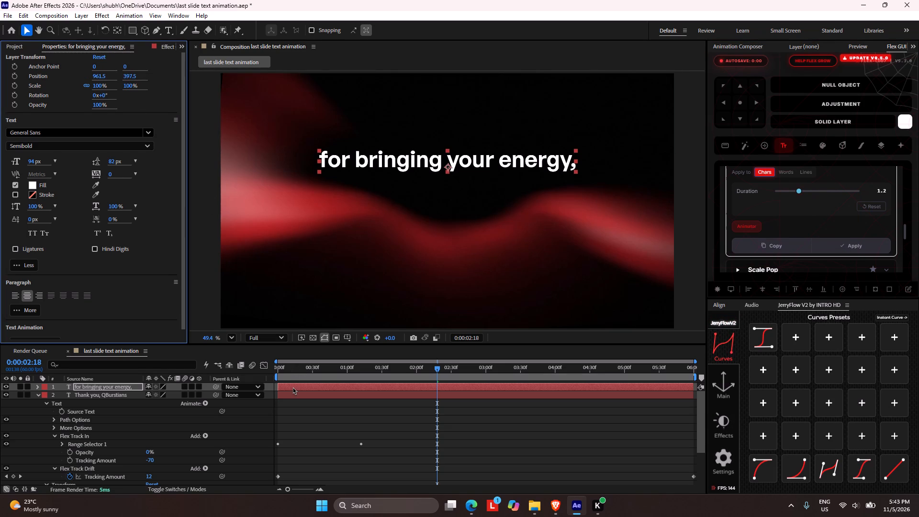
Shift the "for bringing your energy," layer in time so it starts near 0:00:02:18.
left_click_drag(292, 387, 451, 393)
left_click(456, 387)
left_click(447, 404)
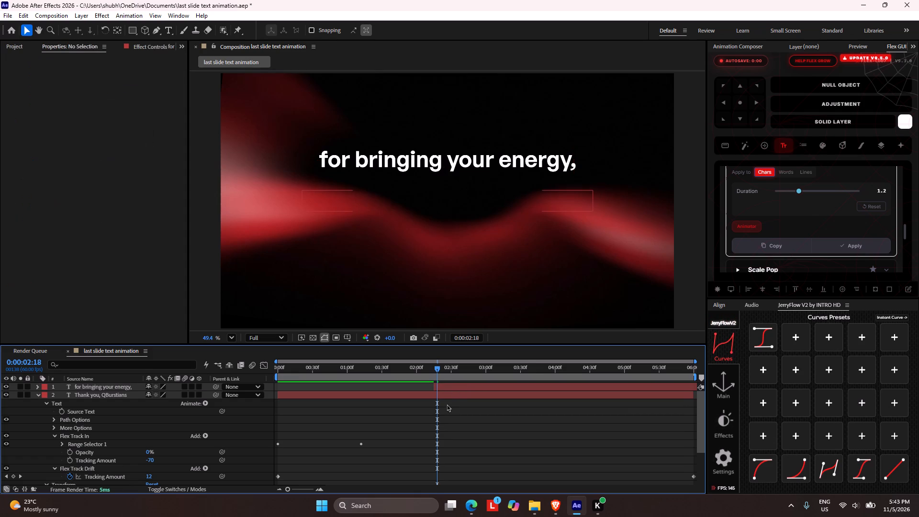
Move the "for bringing your energy," layer earlier to start at about 0:00:01:47, once the "Thank you, QBurstians" text has faded out.
left_click_drag(437, 369, 380, 350)
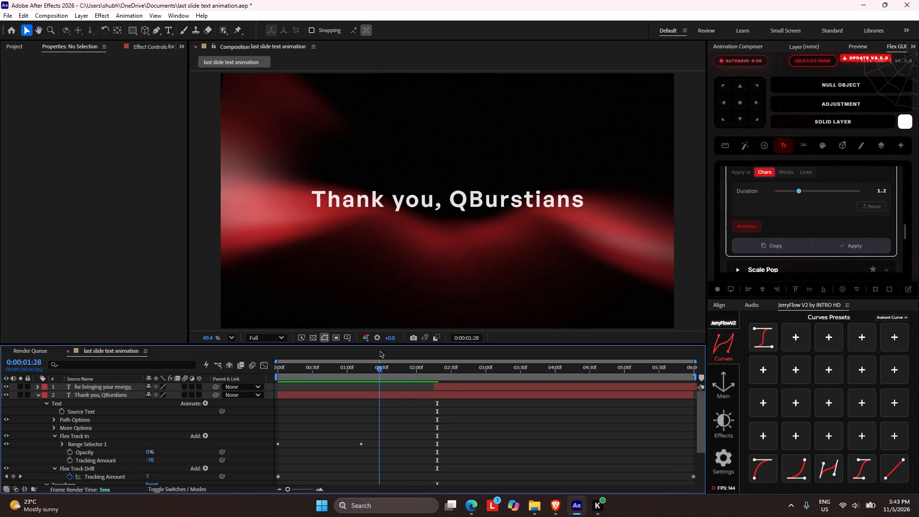
left_click_drag(380, 350, 402, 356)
left_click_drag(448, 385, 444, 383)
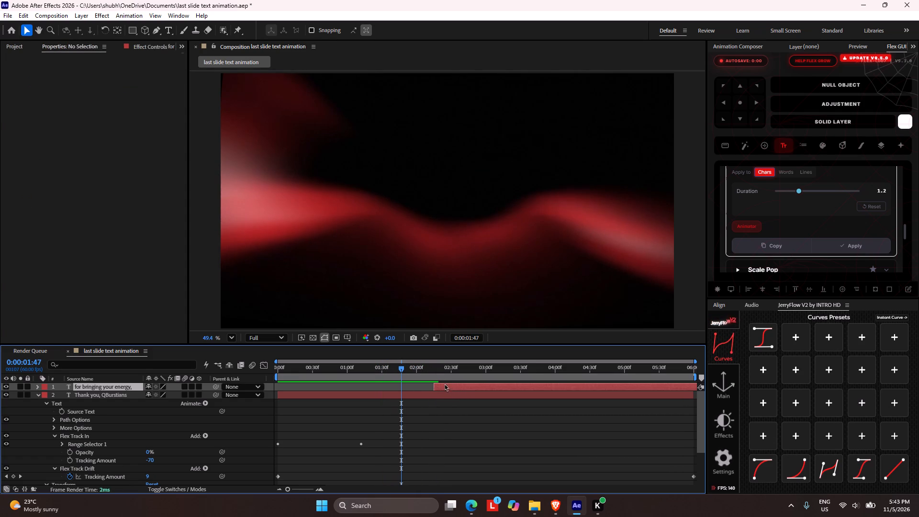
left_click_drag(444, 383, 414, 380)
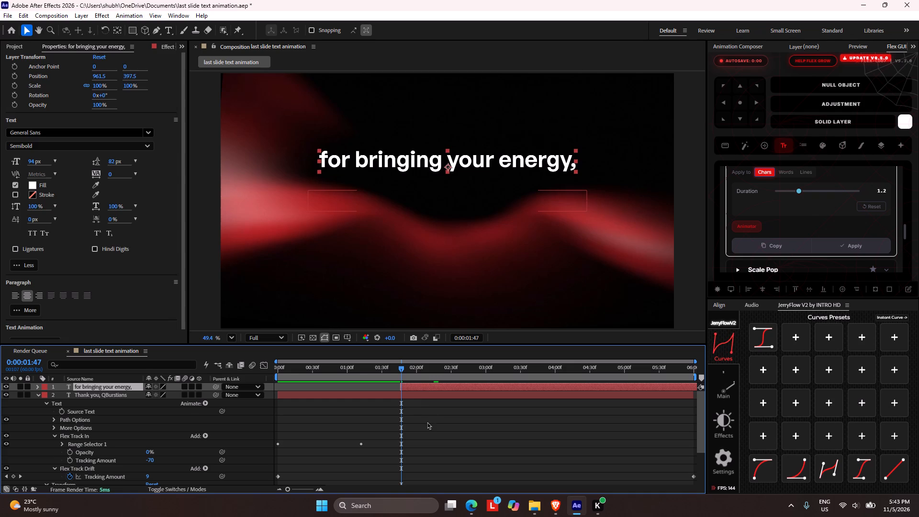
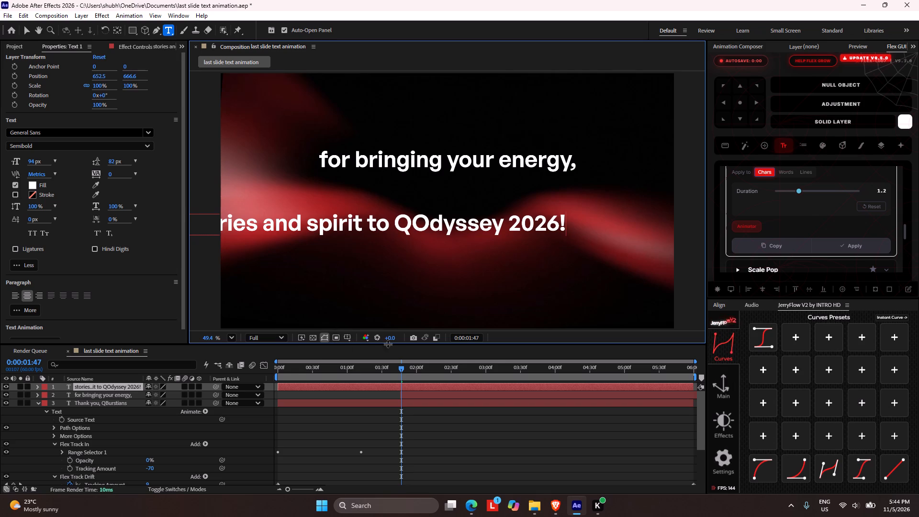
Move the "stories and spirit to QOdyssey 2026!" text beneath "for bringing your energy," to a position of about 984.8, 557.2.
left_click(97, 386)
key("v")
left_click_drag(349, 226, 402, 224)
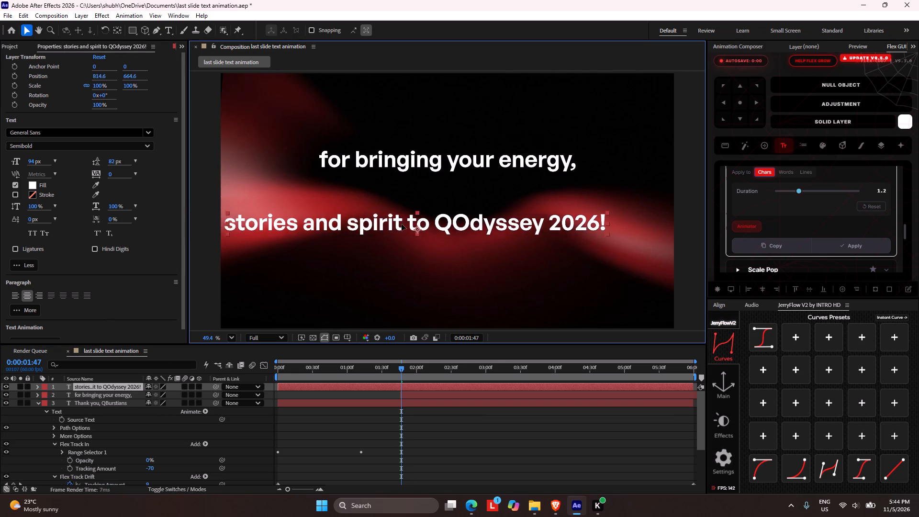
left_click_drag(402, 224, 428, 200)
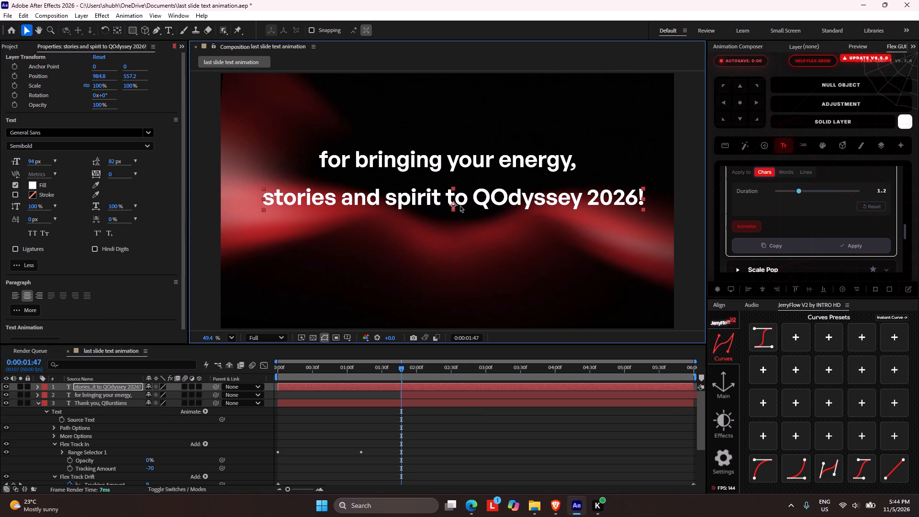
Insert a line break before "QOdyssey 2026!" so the phrase splits across two lines.
left_click(474, 194)
double_click(473, 196)
left_click(472, 196)
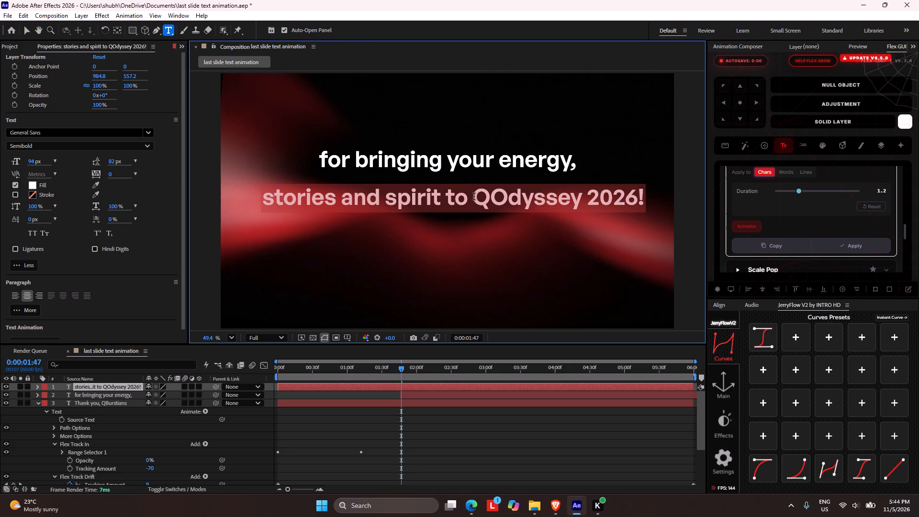
left_click(470, 193)
left_click(472, 196)
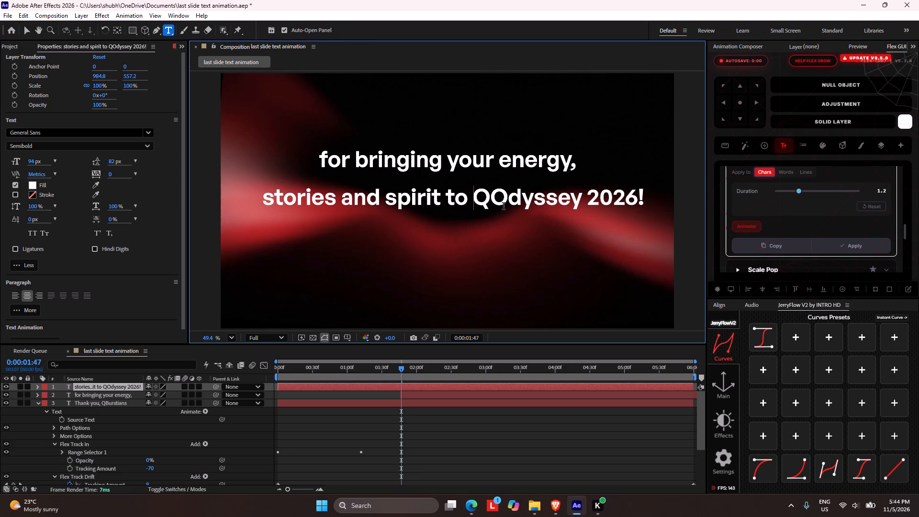
key("shift+Return")
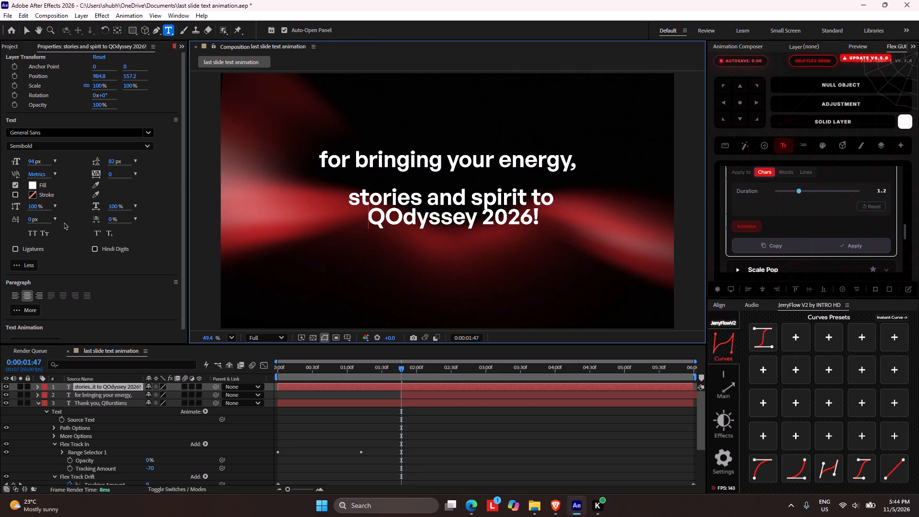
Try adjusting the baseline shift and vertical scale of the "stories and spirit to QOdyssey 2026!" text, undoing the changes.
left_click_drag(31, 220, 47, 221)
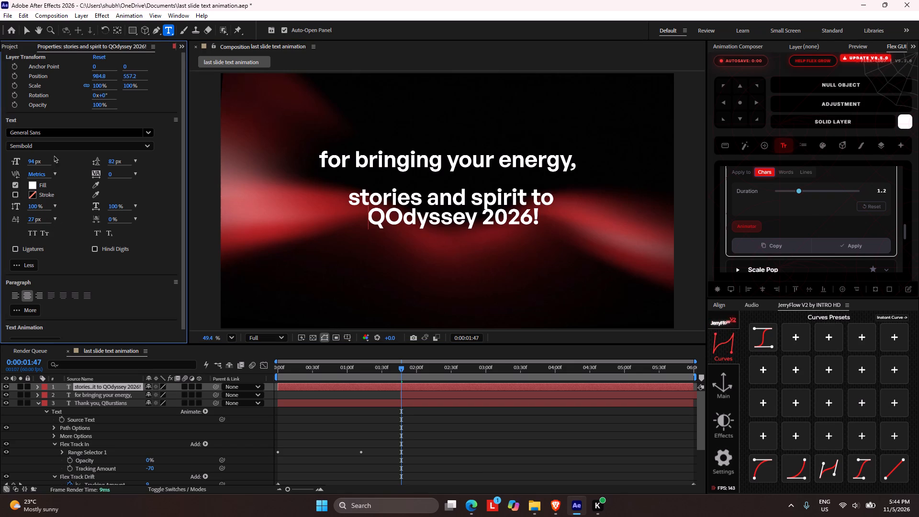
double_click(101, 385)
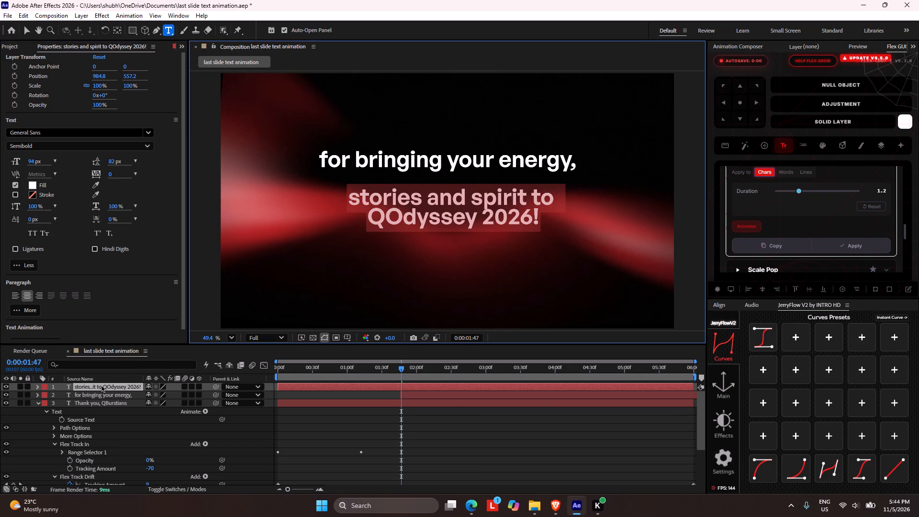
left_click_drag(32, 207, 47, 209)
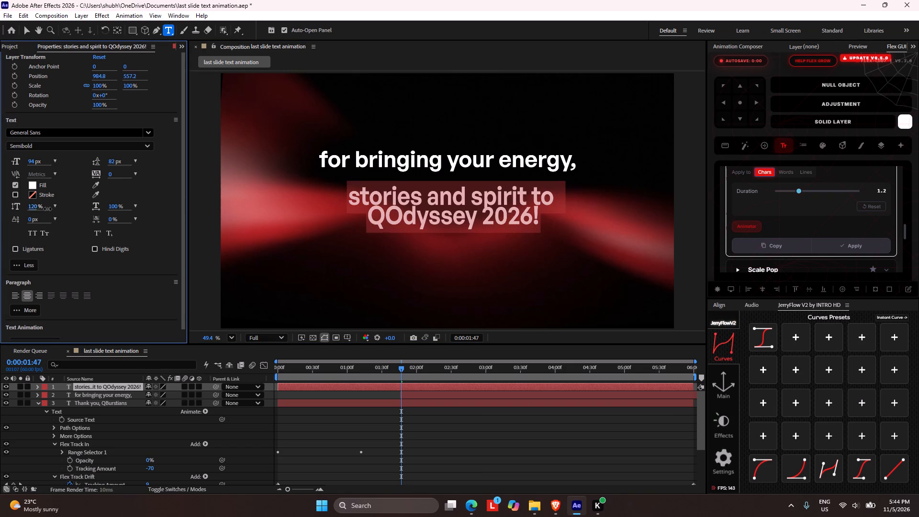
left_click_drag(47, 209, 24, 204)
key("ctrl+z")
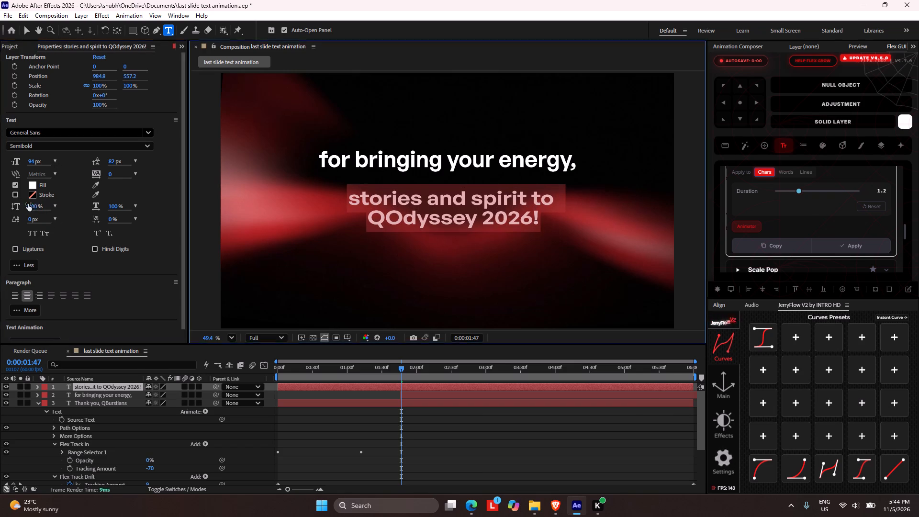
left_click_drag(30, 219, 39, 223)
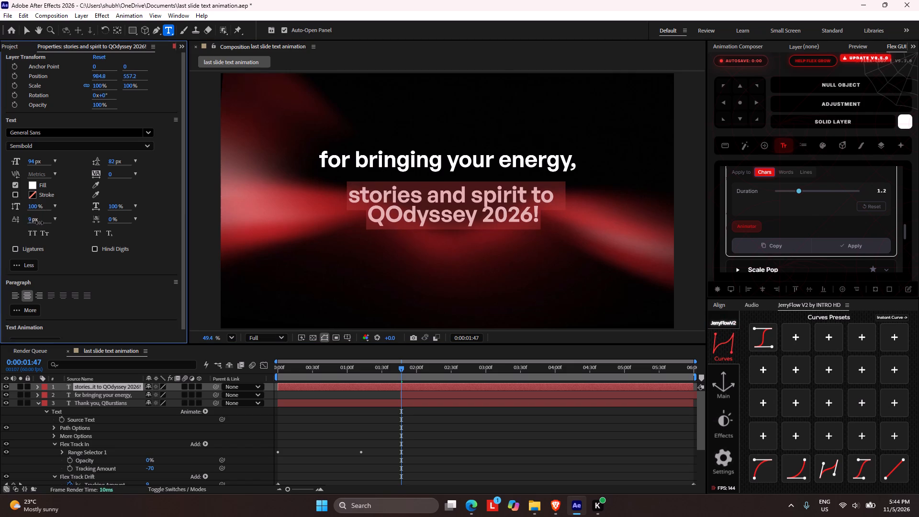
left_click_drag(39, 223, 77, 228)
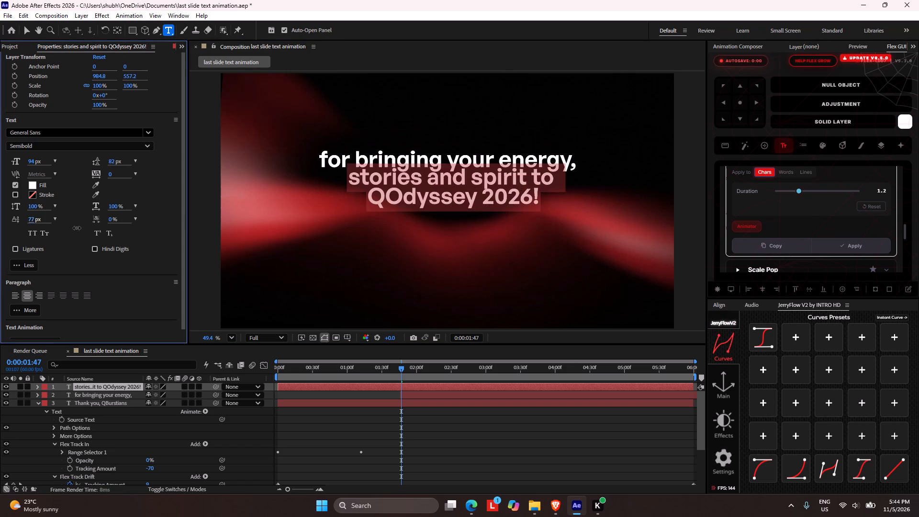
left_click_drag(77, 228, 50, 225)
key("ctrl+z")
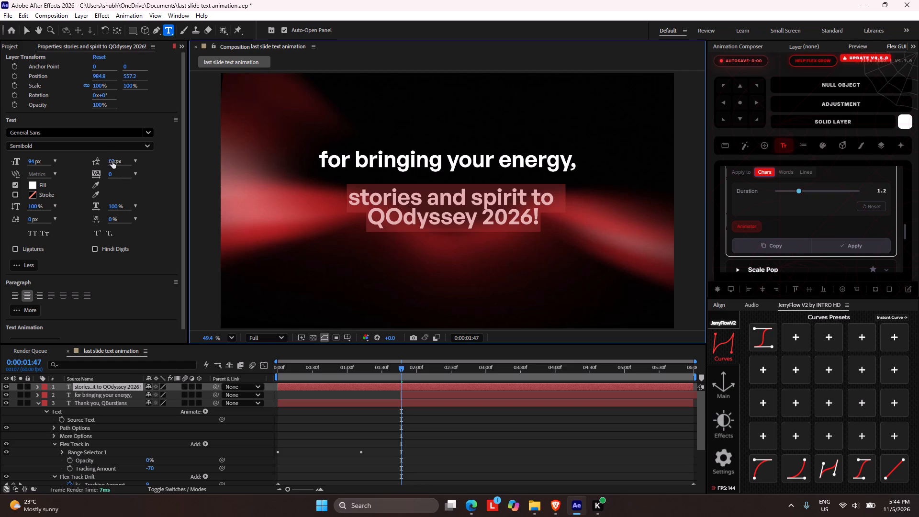
Set the leading of the two-line "stories and spirit to QOdyssey 2026!" text to 121 px.
left_click_drag(112, 161, 139, 163)
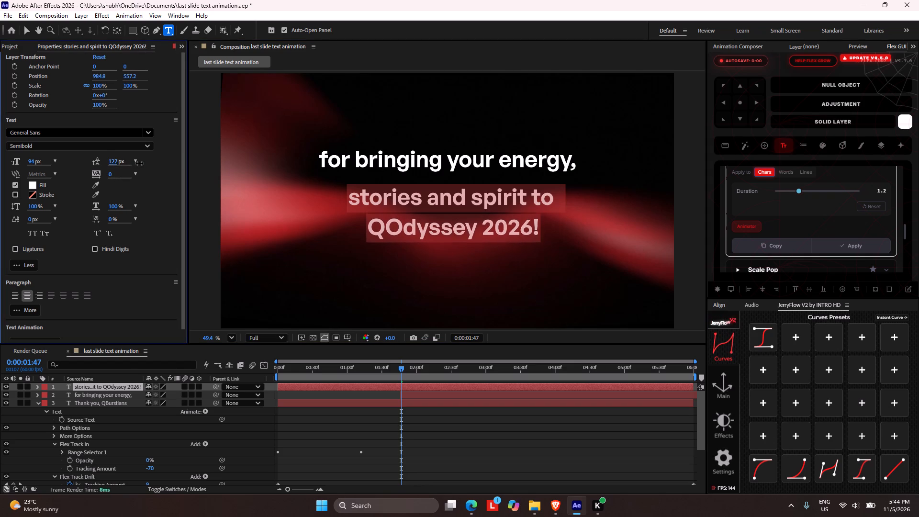
left_click_drag(139, 163, 133, 161)
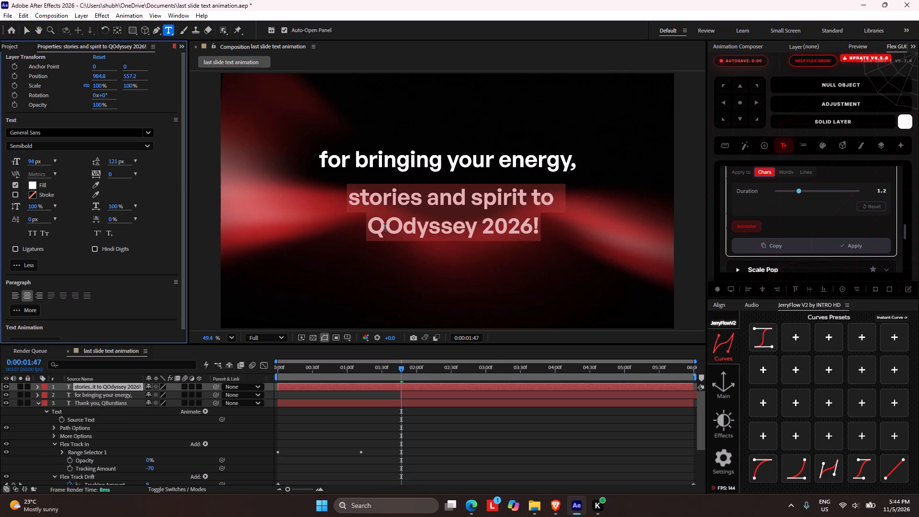
left_click(27, 418)
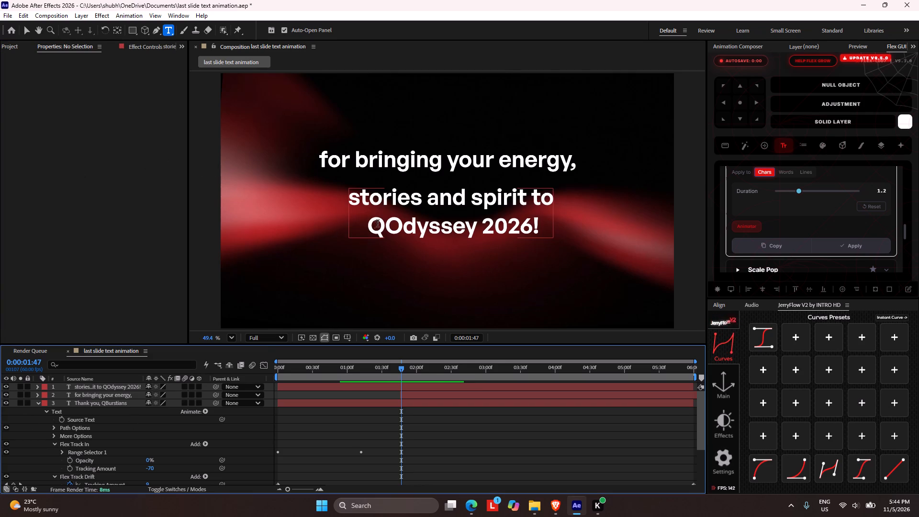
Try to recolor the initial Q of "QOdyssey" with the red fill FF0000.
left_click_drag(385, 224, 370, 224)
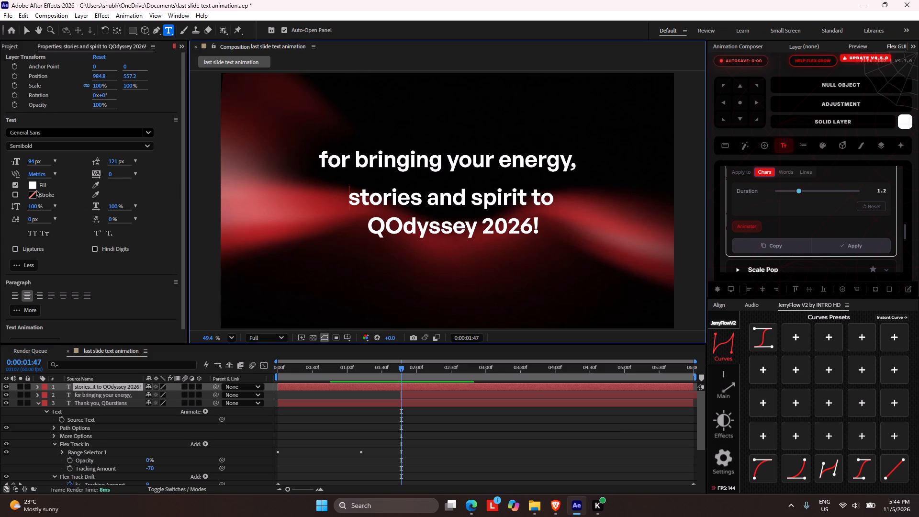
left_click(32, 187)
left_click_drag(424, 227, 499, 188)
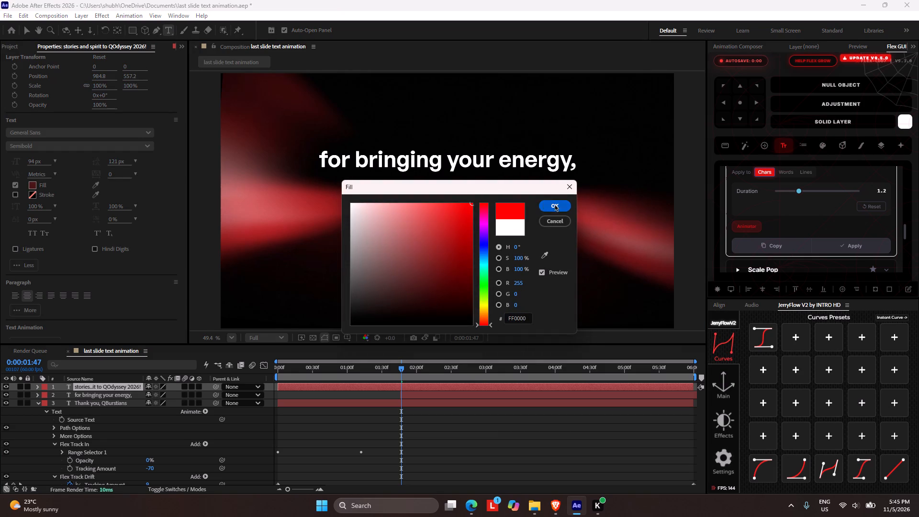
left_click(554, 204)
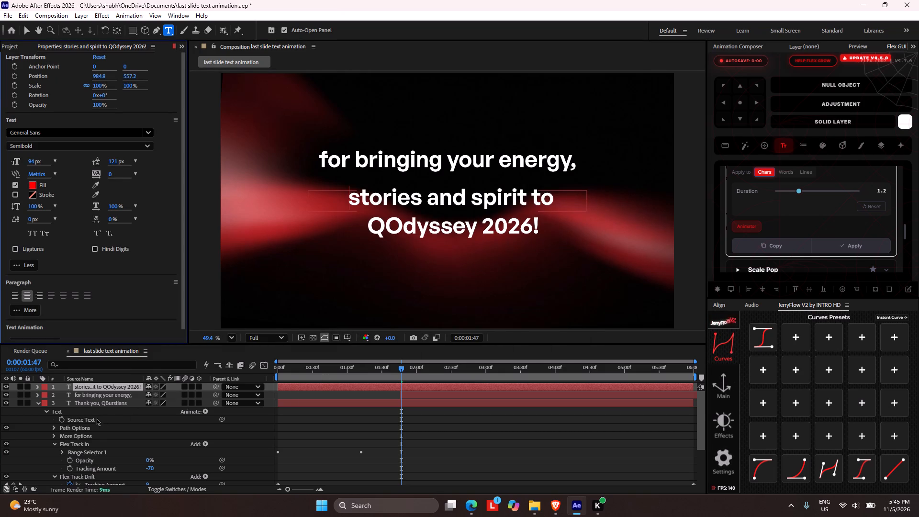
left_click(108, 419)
Select only the initial Q of "QOdyssey" and set its fill color to red FF0000.
left_click(96, 386)
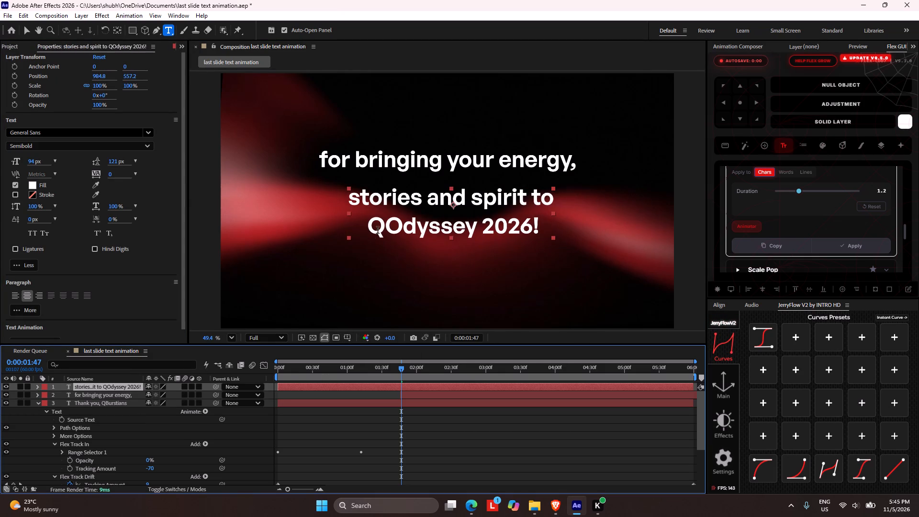
left_click_drag(385, 228, 370, 227)
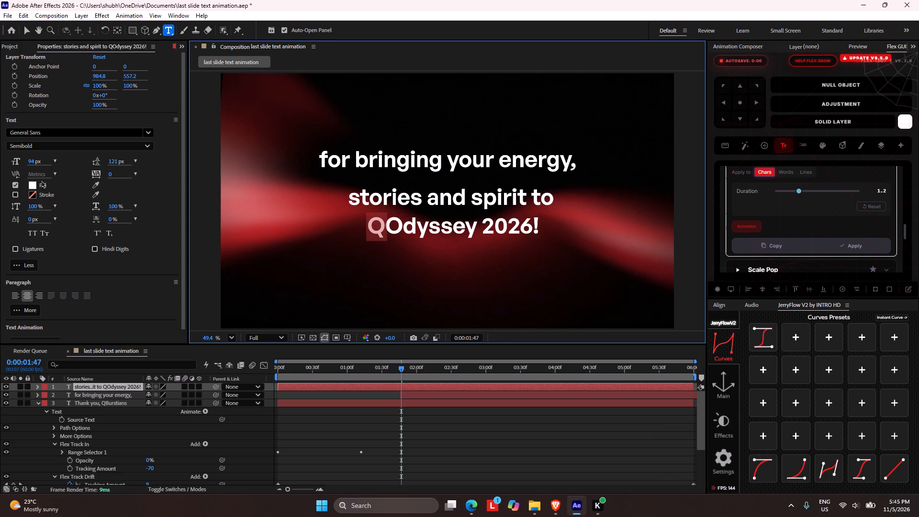
left_click(30, 184)
left_click_drag(391, 229, 489, 202)
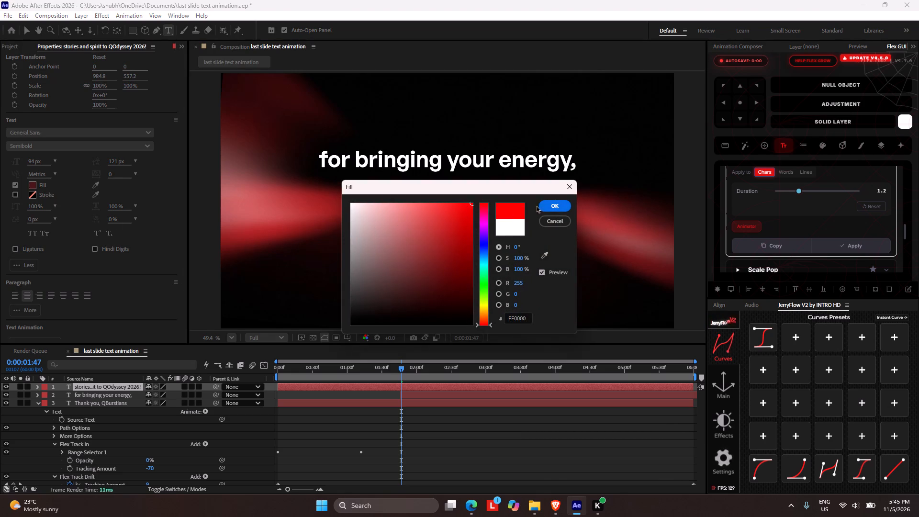
left_click(548, 204)
left_click(142, 424)
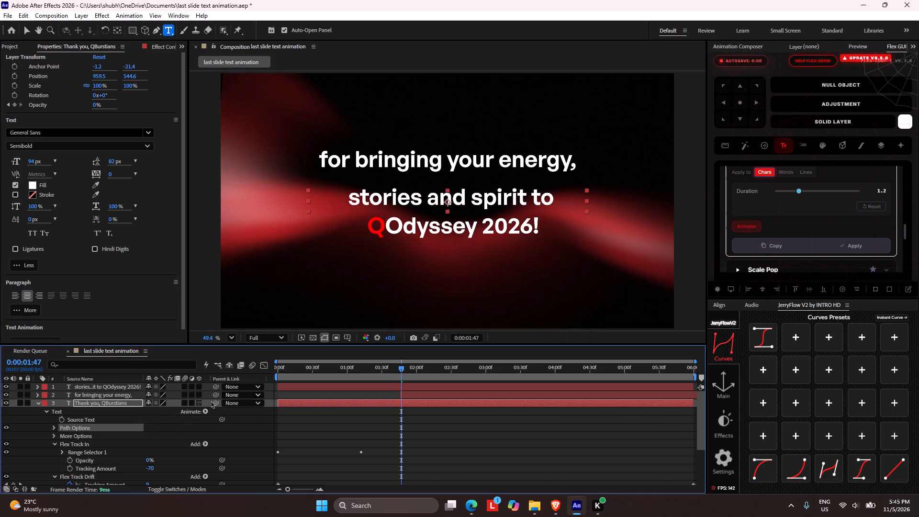
Shift the "stories and spirit to QOdyssey 2026!" layer in time so it starts at about 0:00:02:10.
scroll(526, 240, "up", 1)
scroll(527, 238, "down", 1)
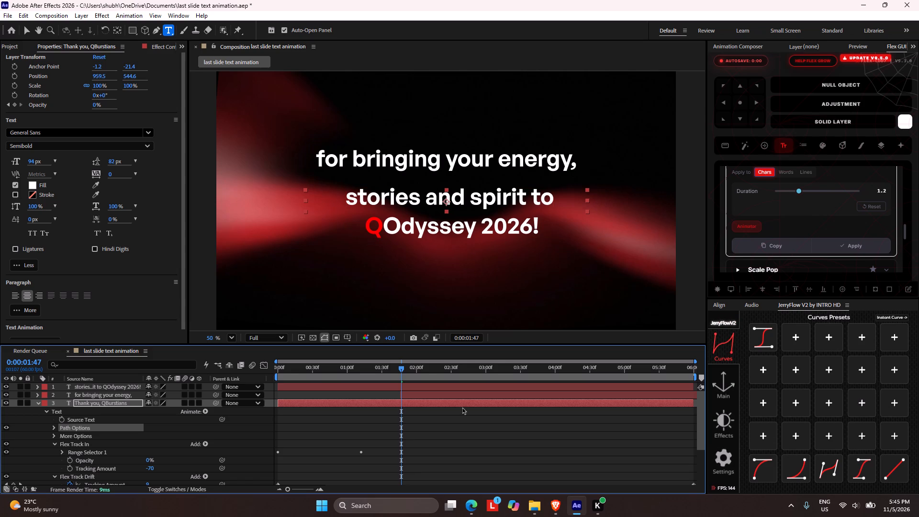
left_click_drag(342, 371, 249, 350)
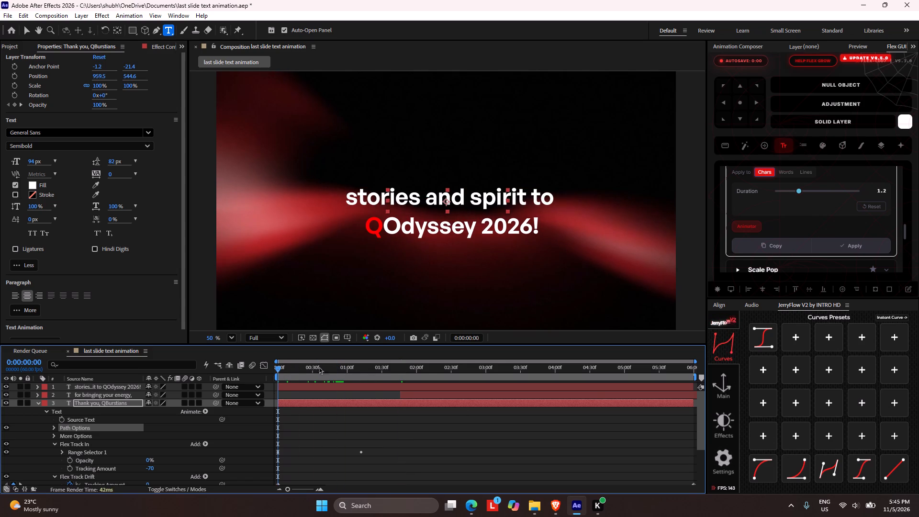
left_click_drag(295, 385, 444, 387)
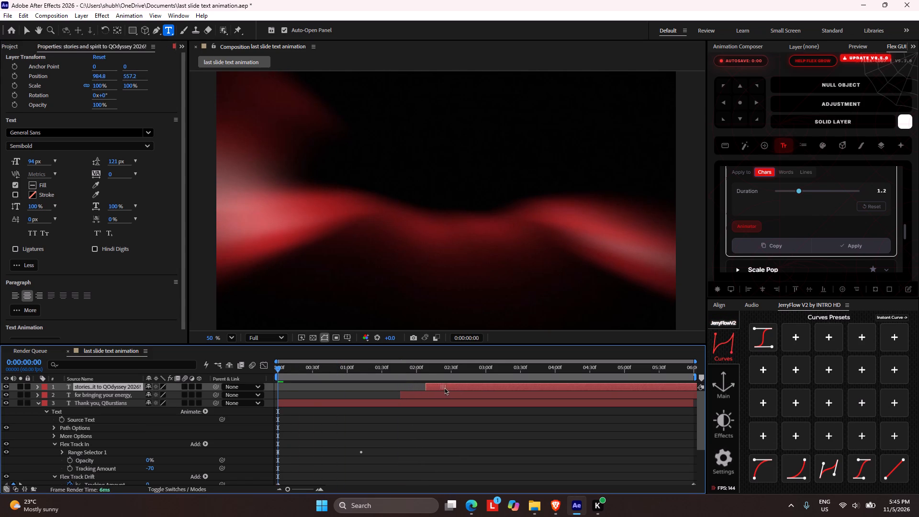
left_click_drag(444, 387, 444, 388)
Scrub and play the composition from the start to check the timing of the three text layers.
left_click_drag(285, 370, 368, 390)
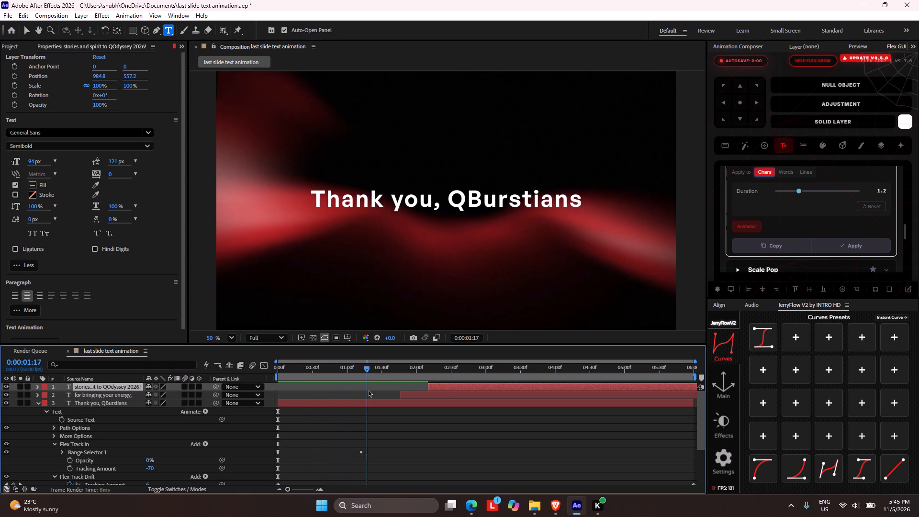
left_click_drag(368, 390, 449, 409)
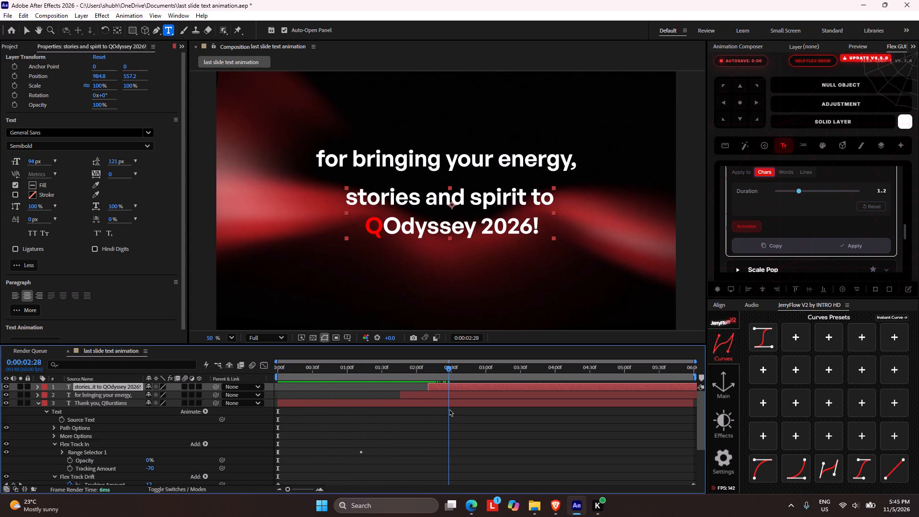
left_click_drag(449, 409, 449, 407)
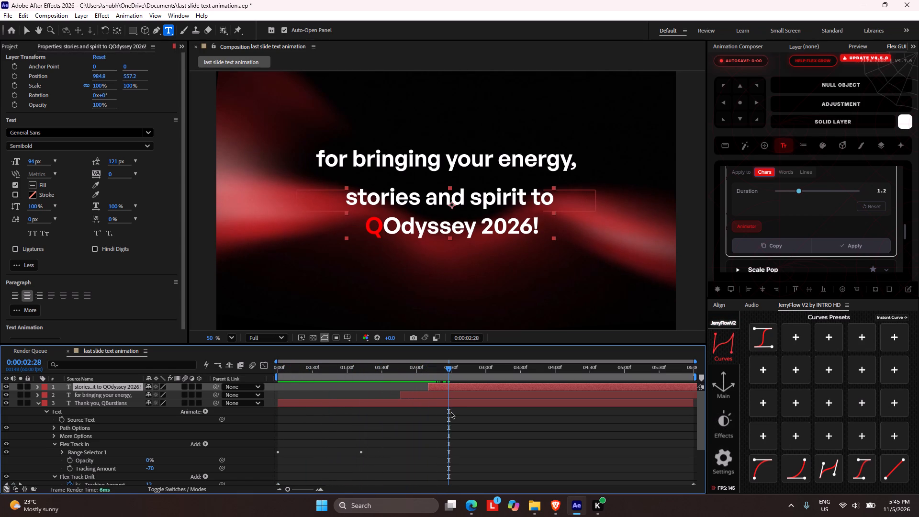
left_click_drag(399, 369, 398, 369)
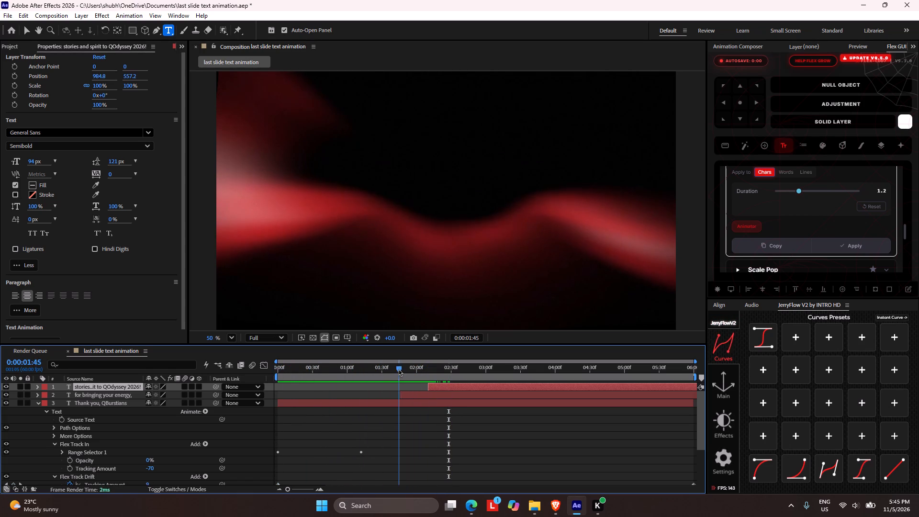
left_click_drag(398, 369, 224, 351)
key("space")
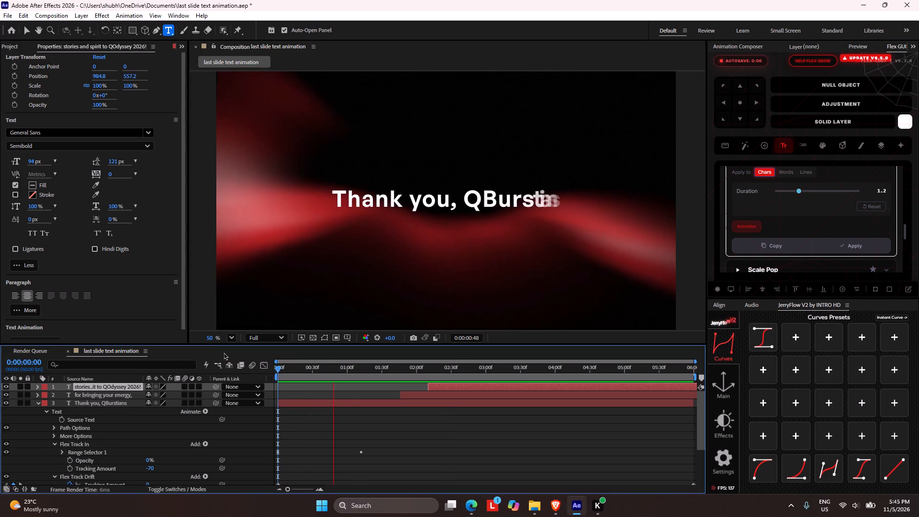
key("space")
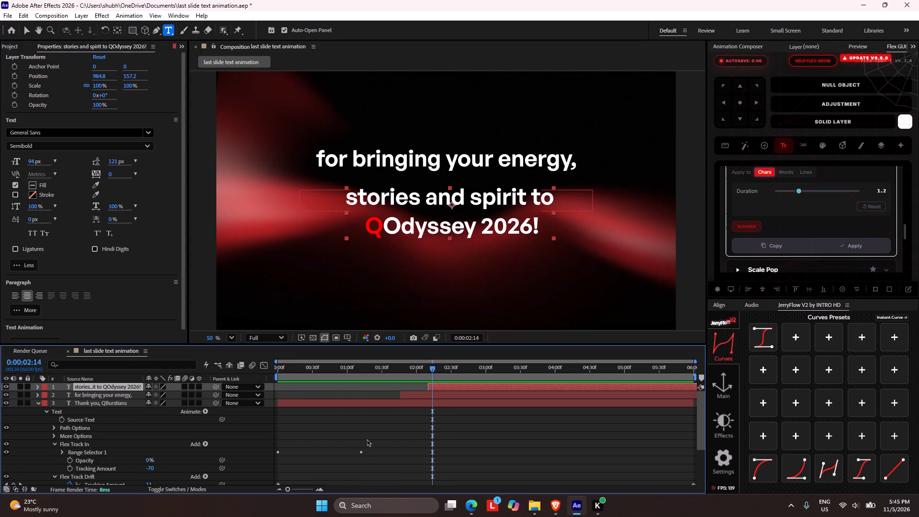
Show the "Thank you, QBurstians" layer's keyframes and select its last Offset keyframe together with both Opacity keyframes.
left_click(352, 399)
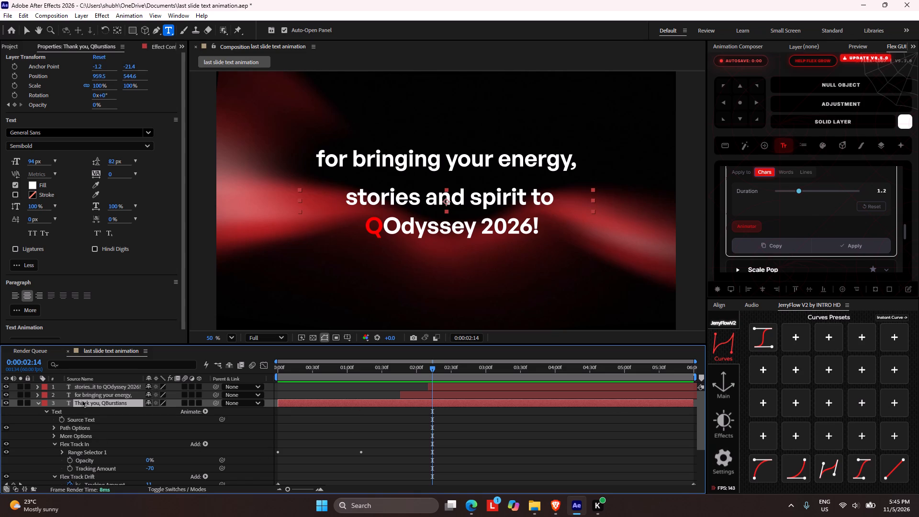
key("u")
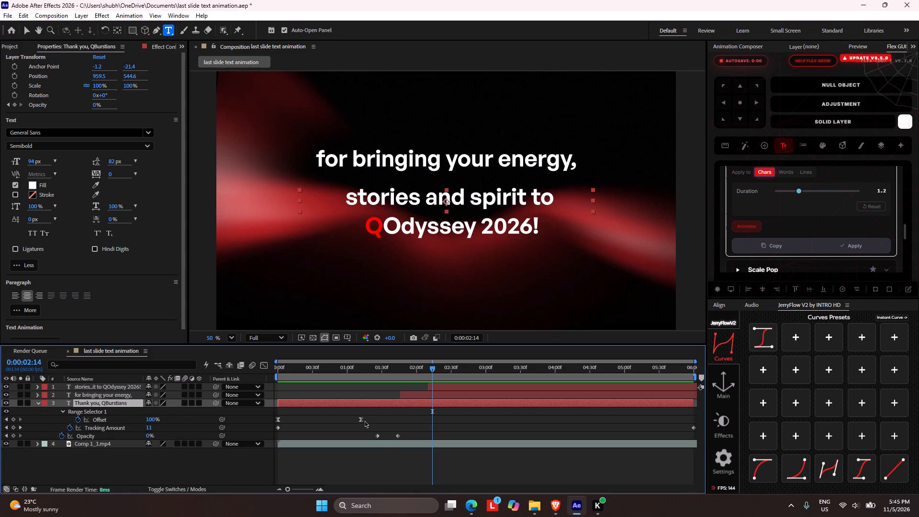
left_click_drag(423, 422, 349, 437)
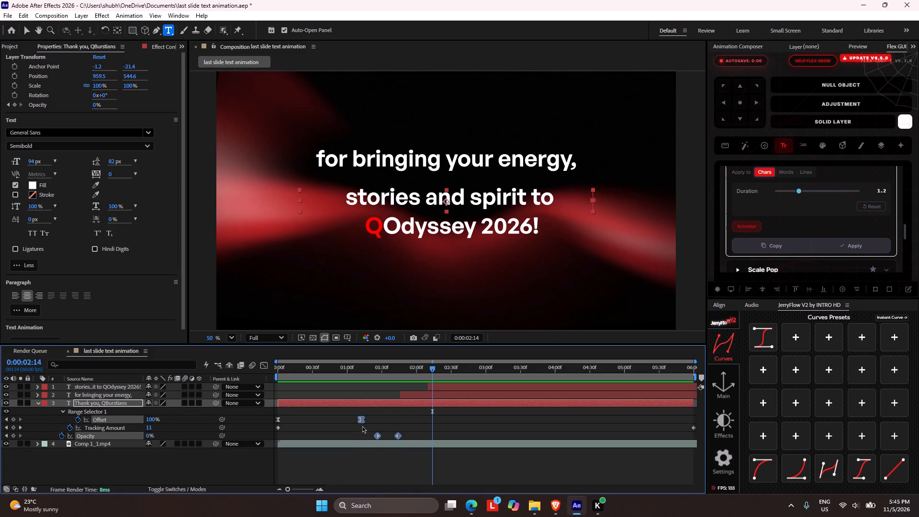
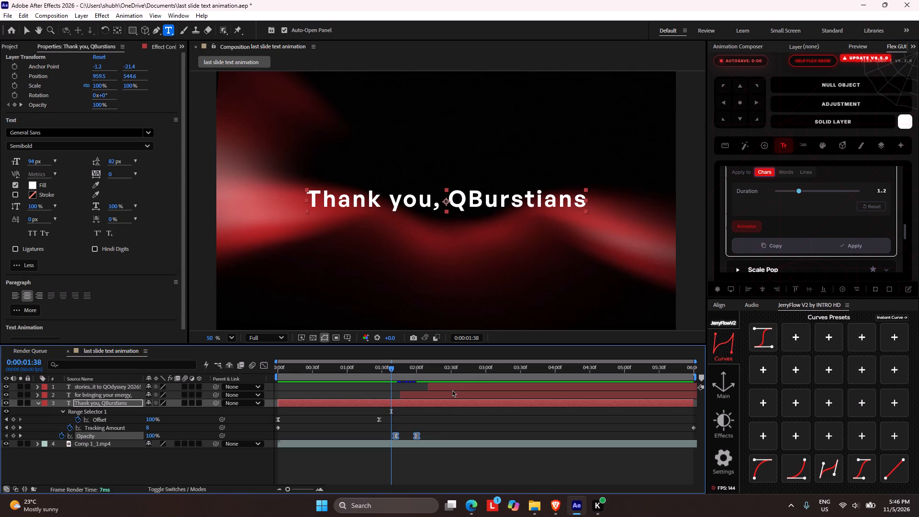
Shift the "for bringing your energy," and "stories and spirit to QOdyssey 2026!" layers together so the former starts at about 0:00:02:00.
left_click(434, 419)
left_click_drag(393, 367, 412, 374)
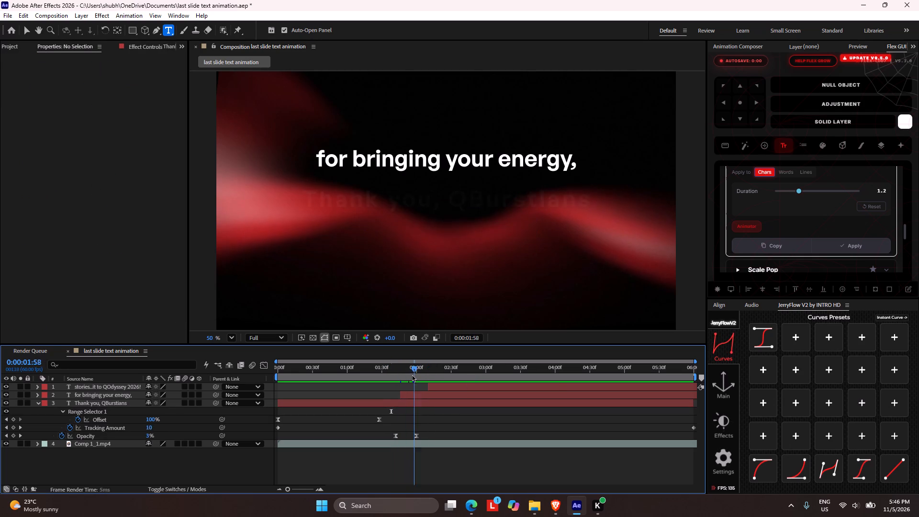
left_click_drag(412, 374, 423, 377)
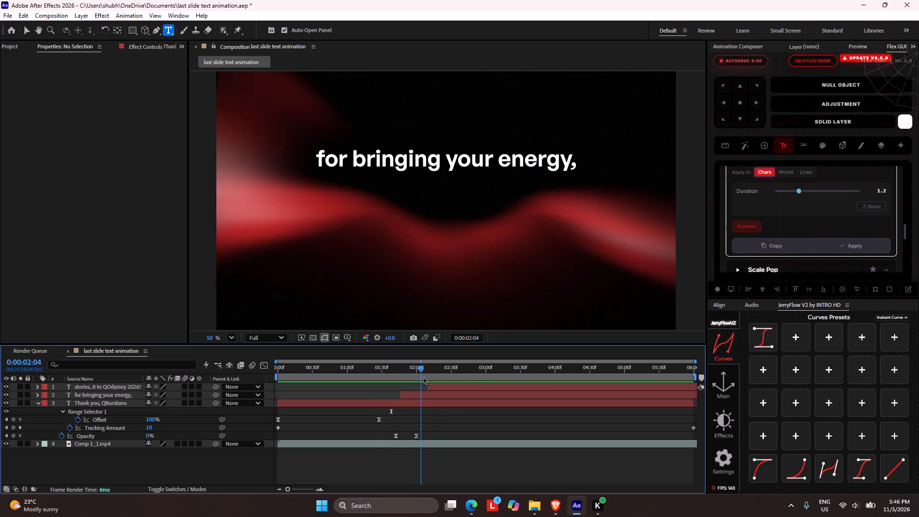
left_click_drag(423, 377, 403, 378)
left_click(418, 393)
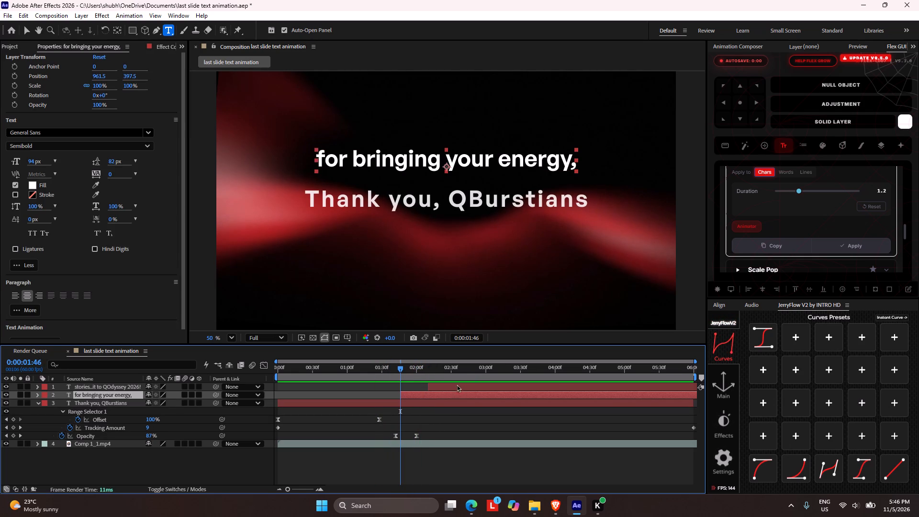
left_click(452, 382, "shift")
left_click(452, 389, "shift")
left_click_drag(452, 389, 470, 389)
left_click_drag(436, 386, 458, 390)
left_click_drag(404, 374, 418, 377)
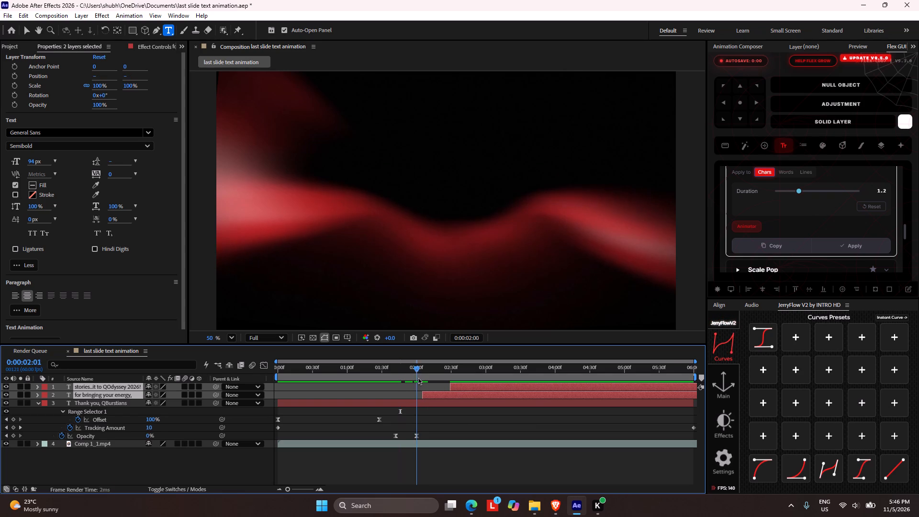
left_click_drag(418, 377, 417, 378)
left_click_drag(434, 394, 434, 394)
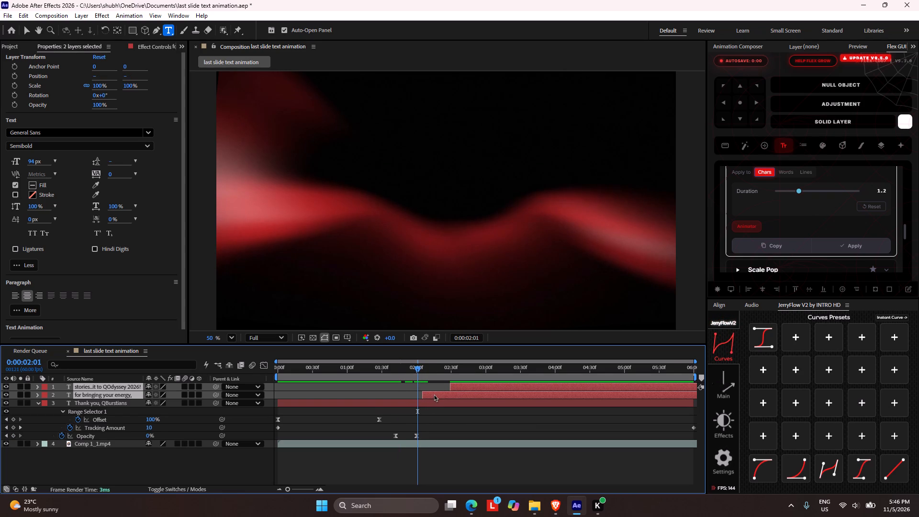
left_click_drag(434, 394, 428, 393)
Scrub across the transition between "Thank you, QBurstians" and the two following text layers to check their timing.
left_click_drag(415, 371, 408, 369)
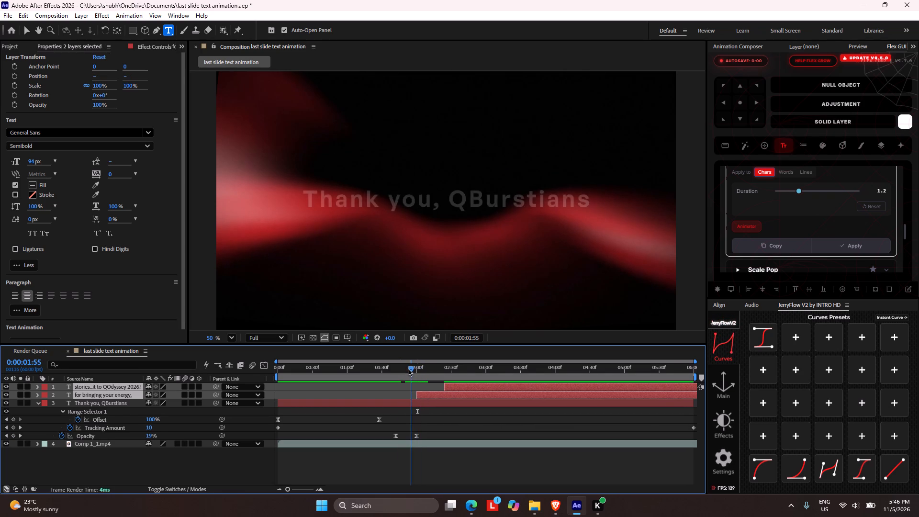
left_click_drag(408, 369, 467, 383)
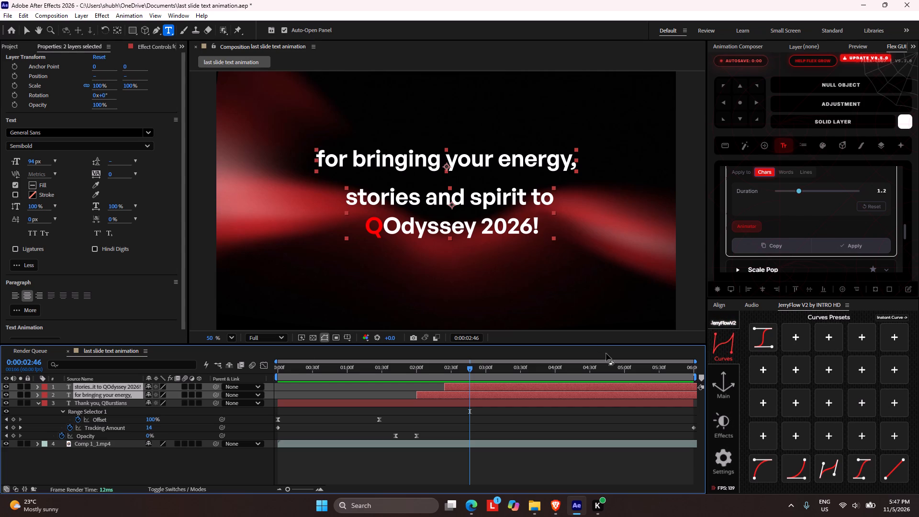
left_click_drag(469, 366, 405, 354)
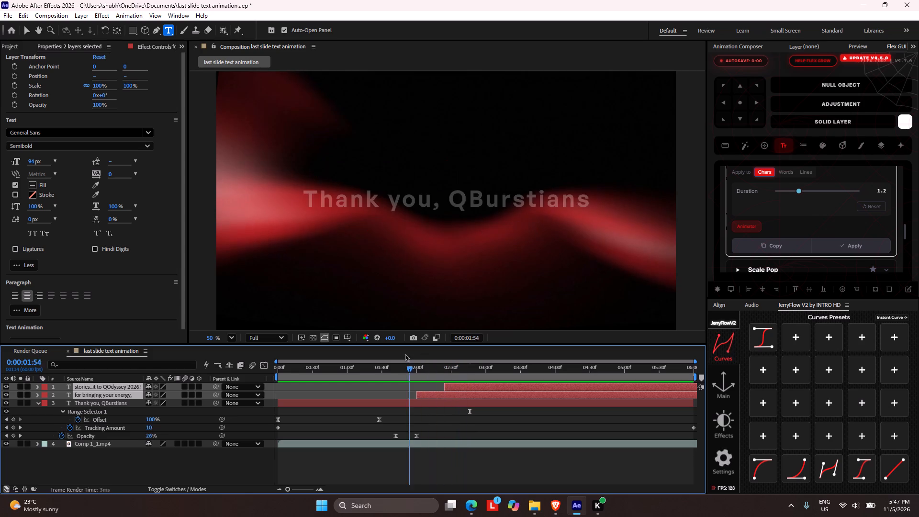
left_click_drag(405, 354, 404, 372)
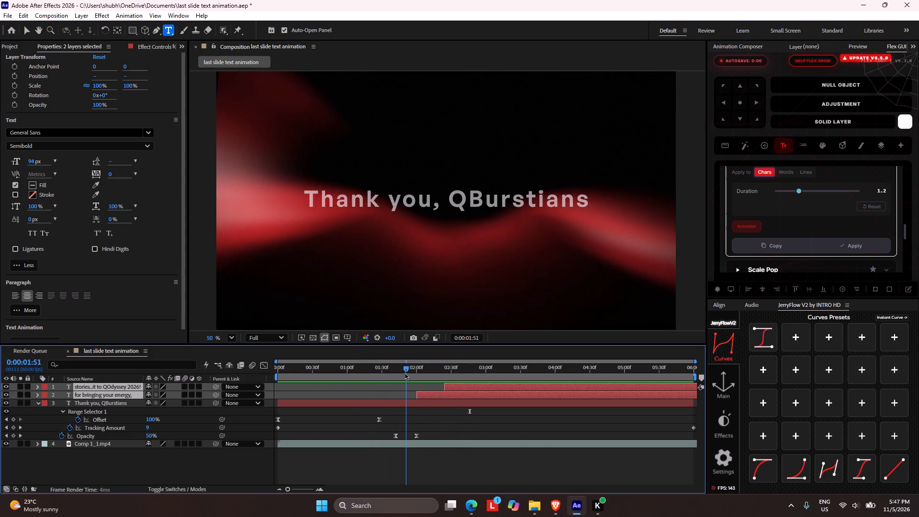
left_click_drag(404, 372, 426, 379)
Select only the "for bringing your energy," layer and set the Fade Up text preset's animation to In/Out.
left_click(445, 395)
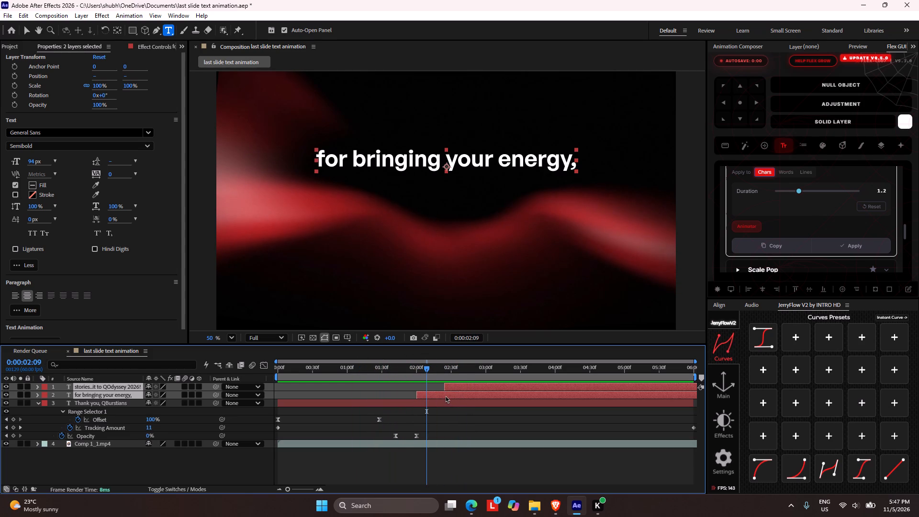
left_click(78, 474)
left_click(90, 395)
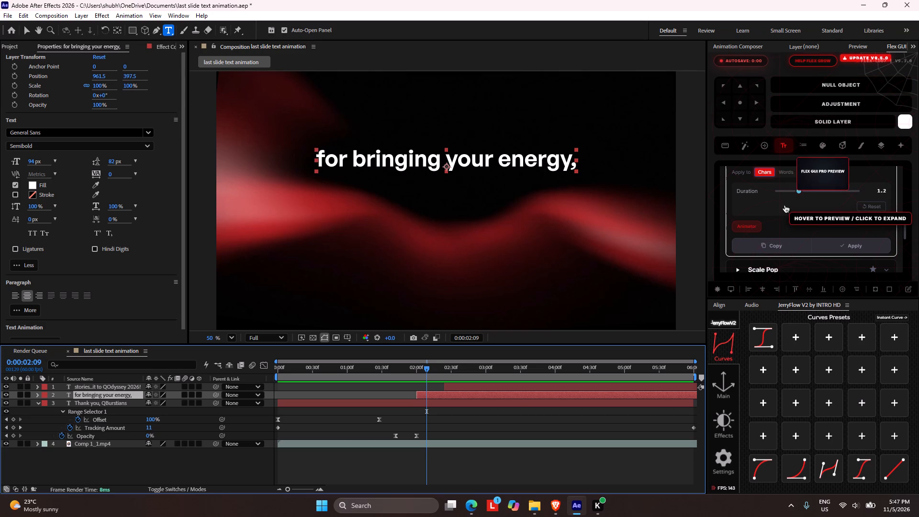
scroll(782, 205, "up", 2)
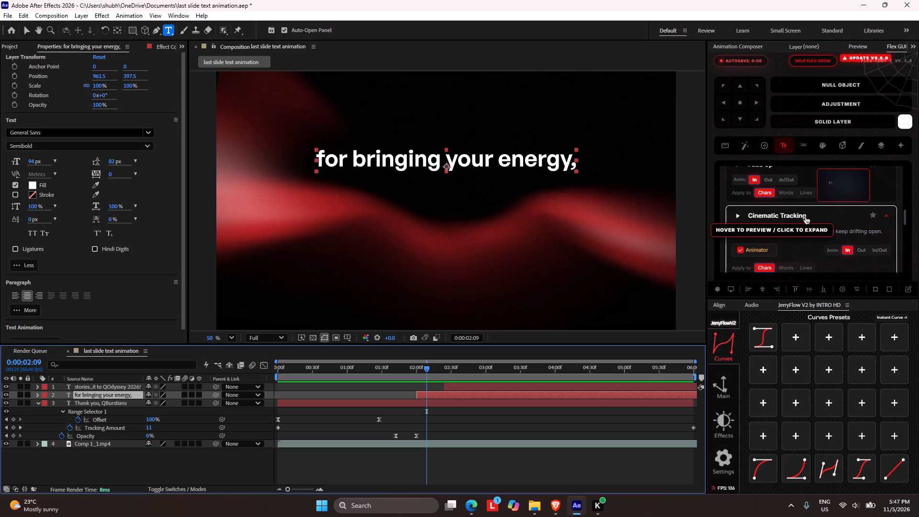
scroll(811, 214, "up", 1)
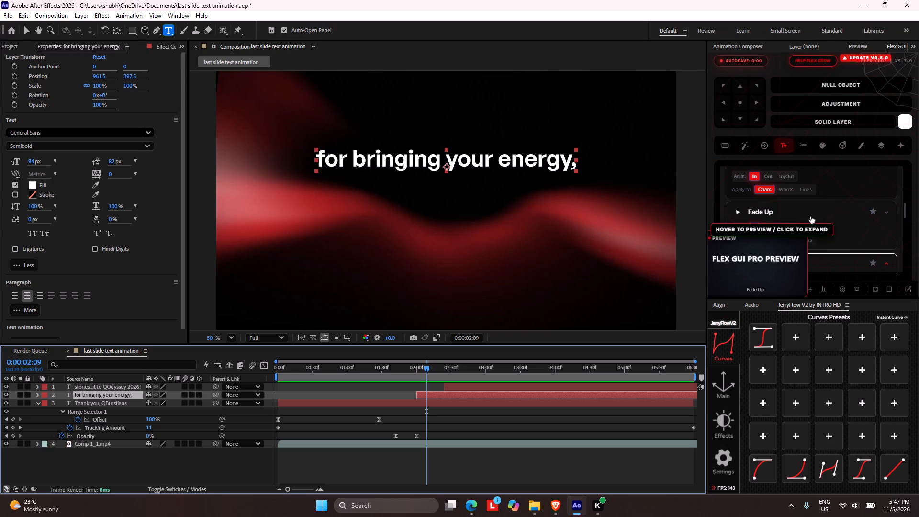
left_click(808, 216)
scroll(818, 223, "down", 1)
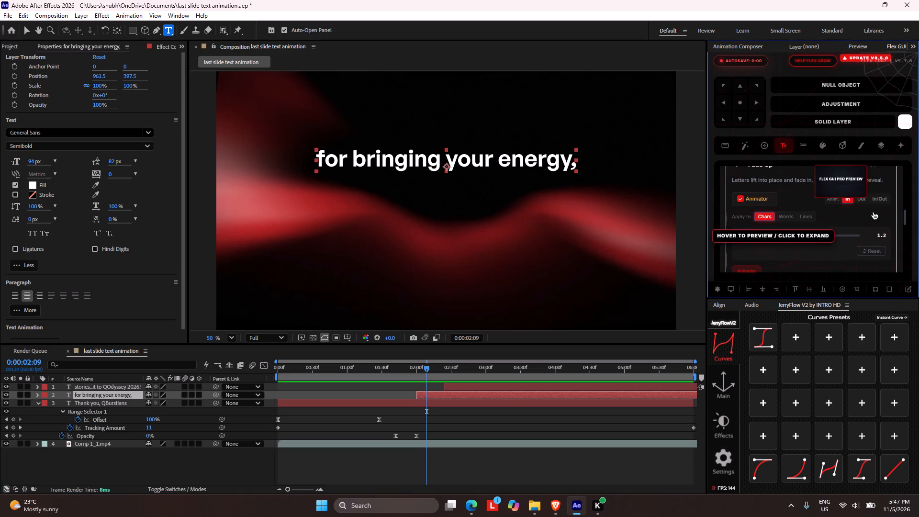
left_click(878, 199)
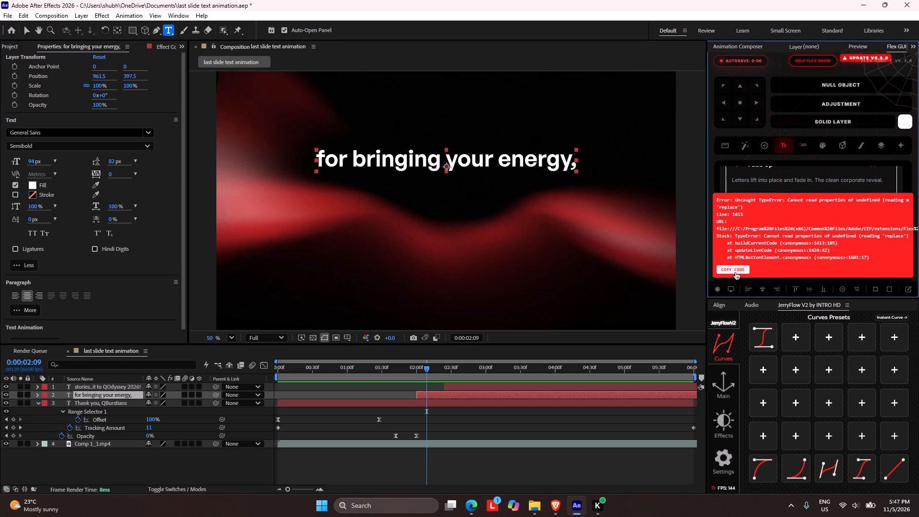
Copy the Flex GUI error's code and make the Flex GUI panel taller.
left_click(836, 178)
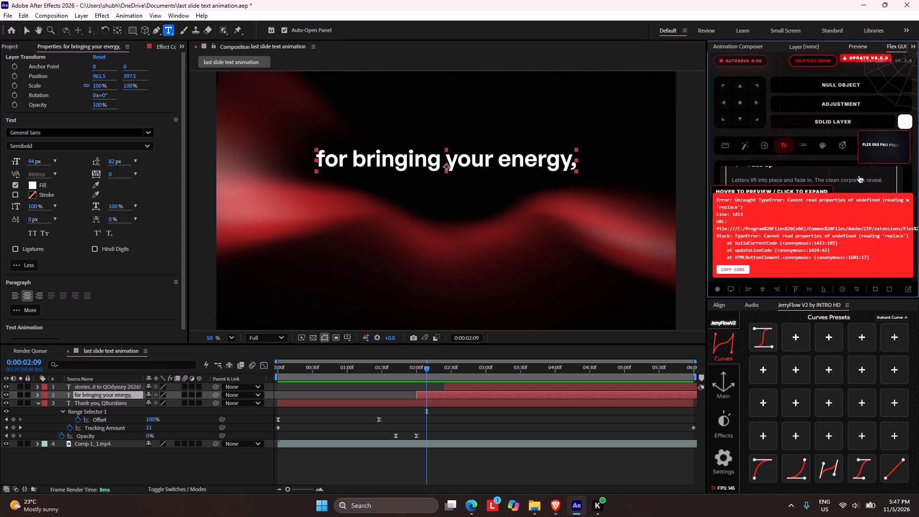
left_click(733, 270)
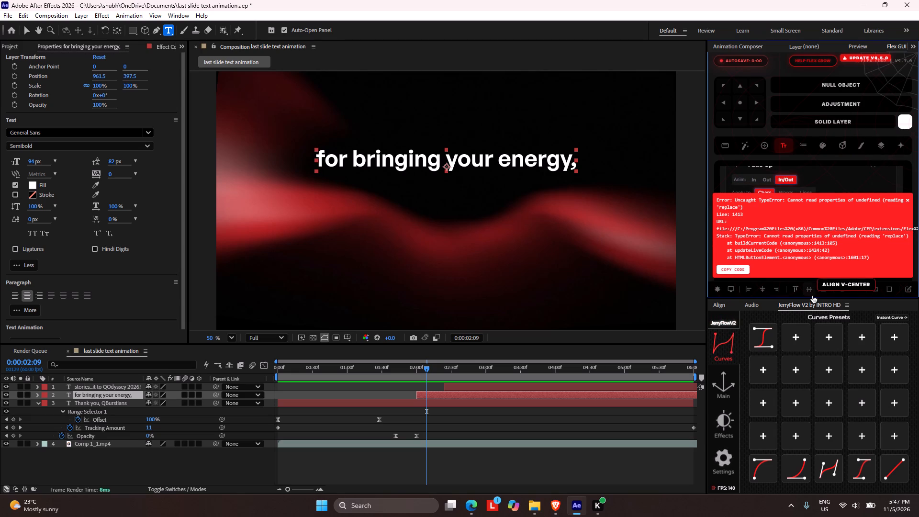
left_click_drag(816, 297, 827, 361)
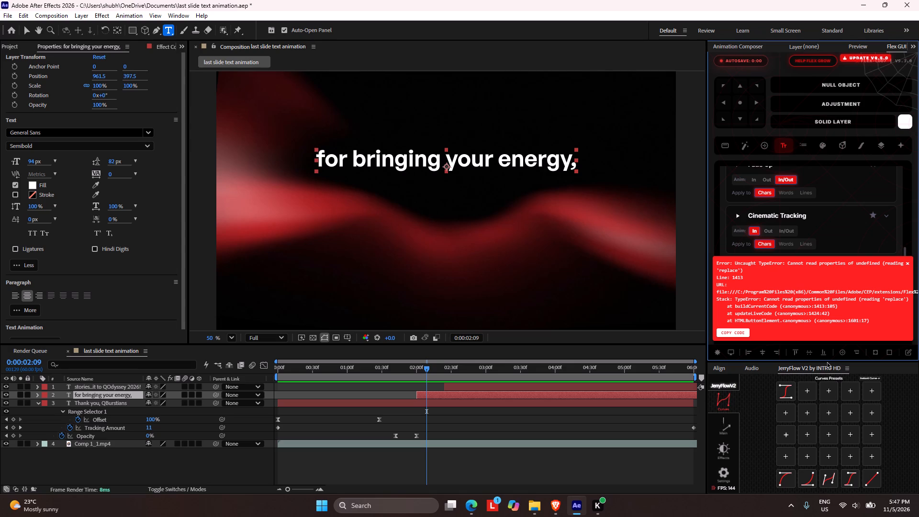
Lower the system sound volume slightly.
left_click(839, 516)
left_click(850, 505)
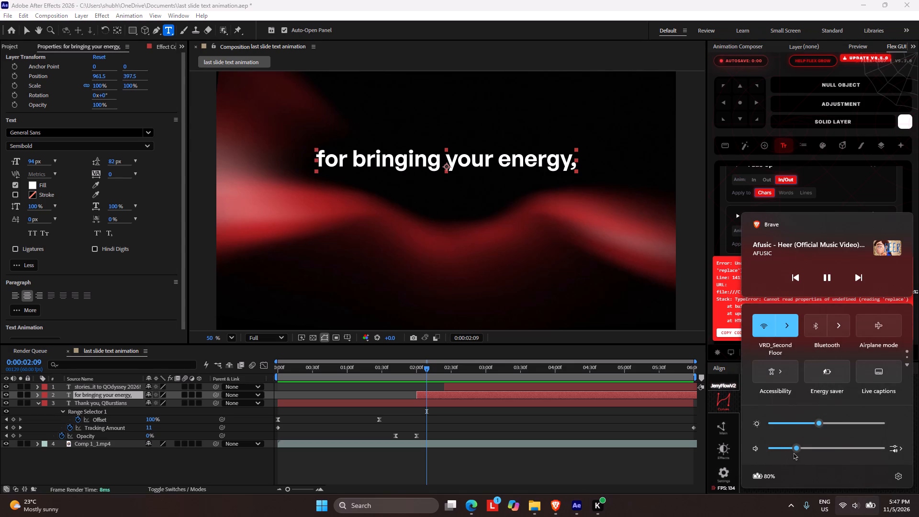
left_click_drag(794, 452, 786, 448)
left_click(856, 506)
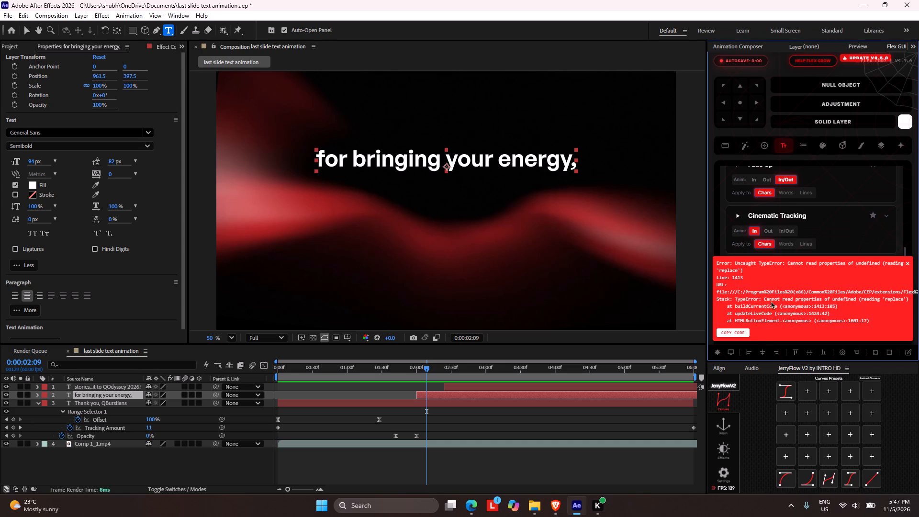
Dismiss the Flex GUI error and expand the Fade Up preset's settings again.
left_click(905, 264)
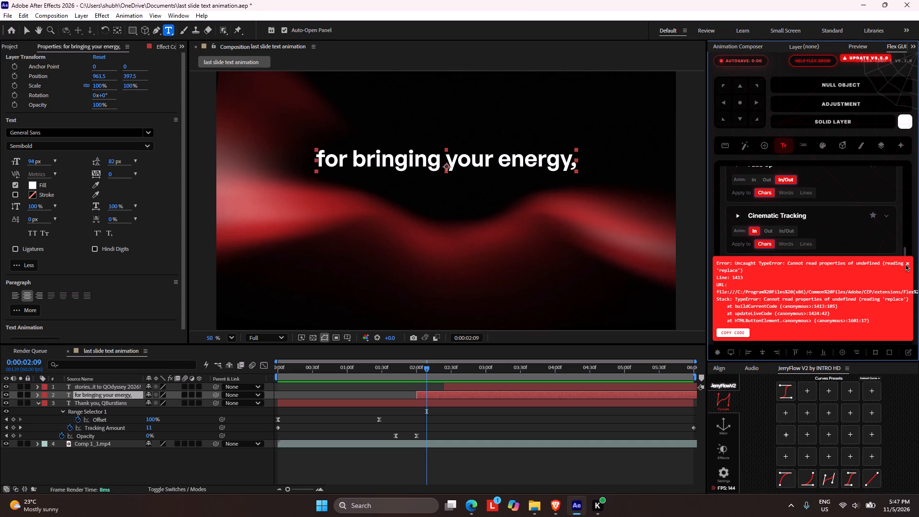
left_click(906, 264)
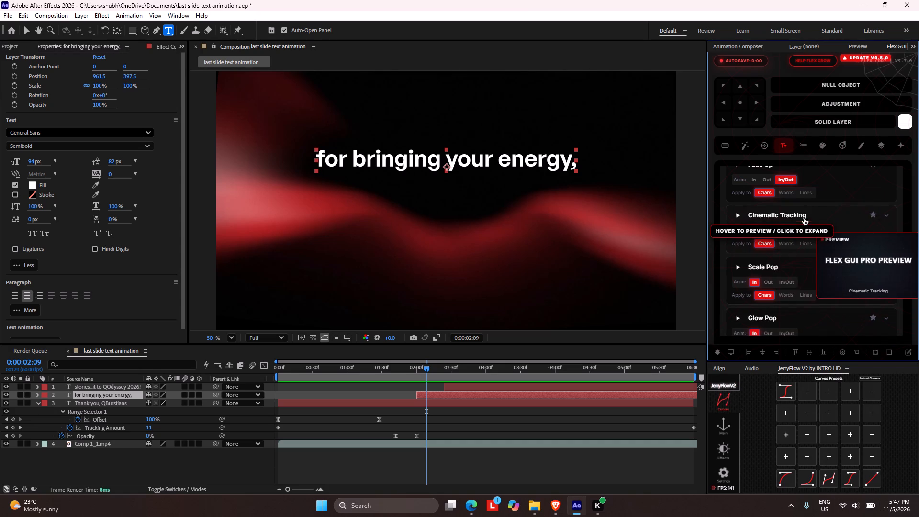
scroll(803, 184, "up", 1)
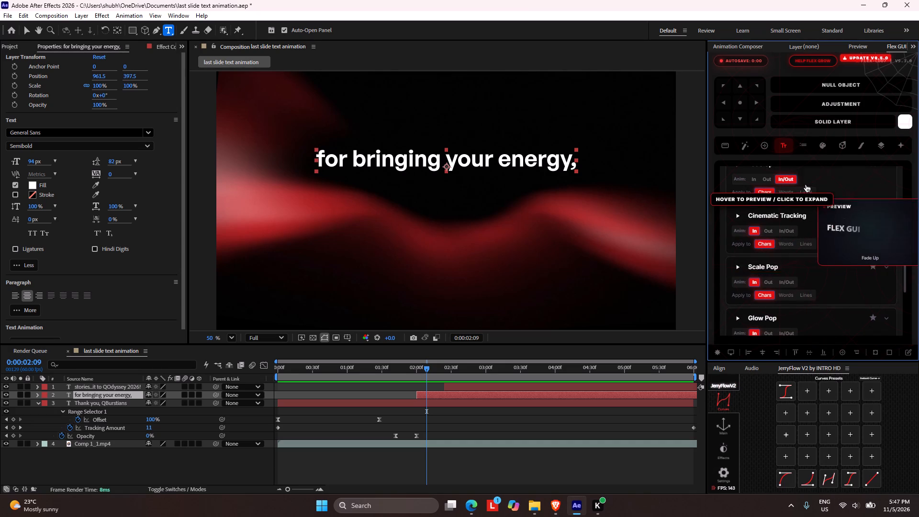
left_click(825, 227)
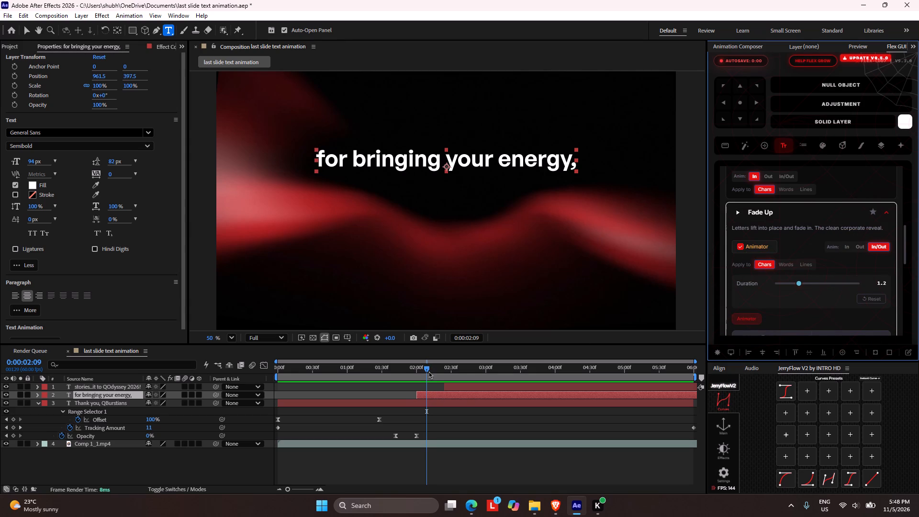
Preview the text timing and trim the end of the "for bringing your energy," layer at 0:00:03:22.
left_click_drag(423, 369, 493, 376)
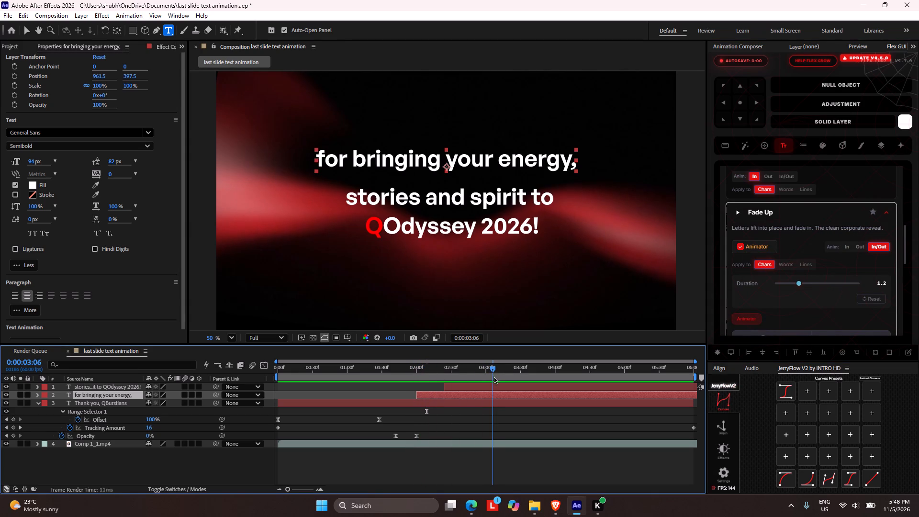
left_click_drag(493, 376, 411, 360)
key("space")
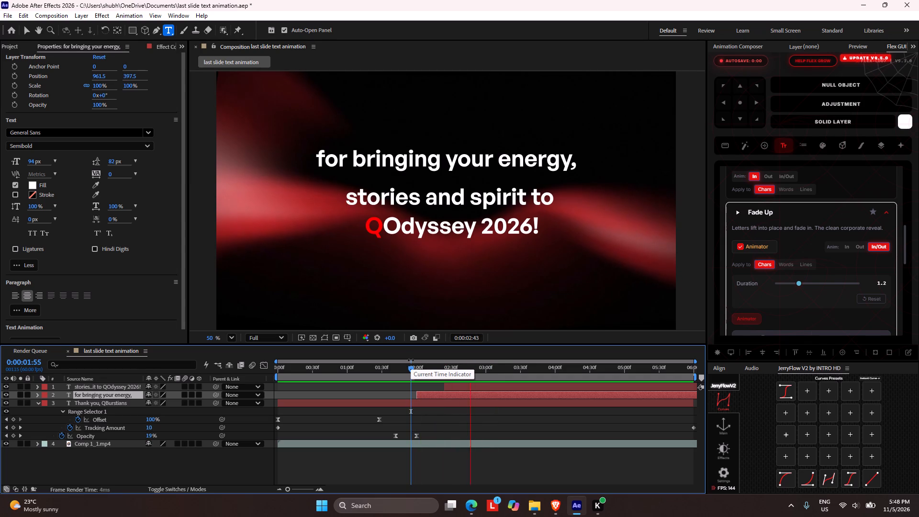
key("space")
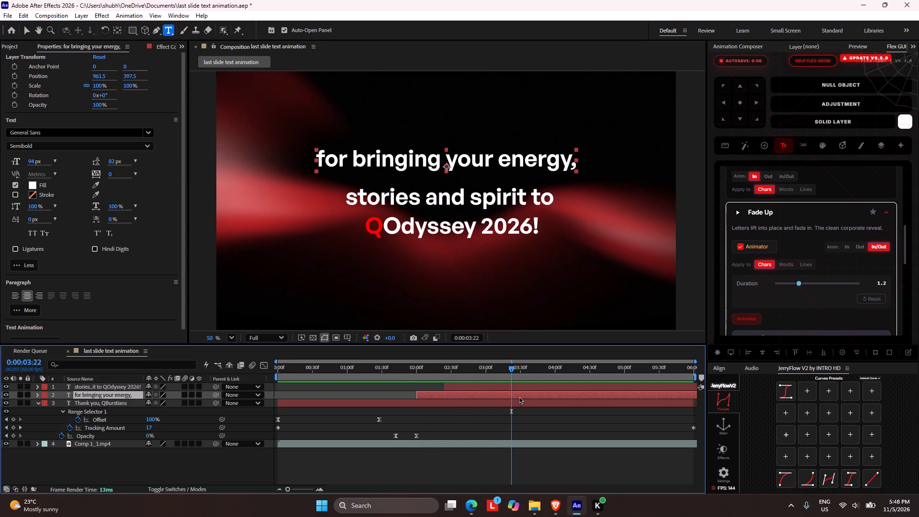
key("alt+bracketright")
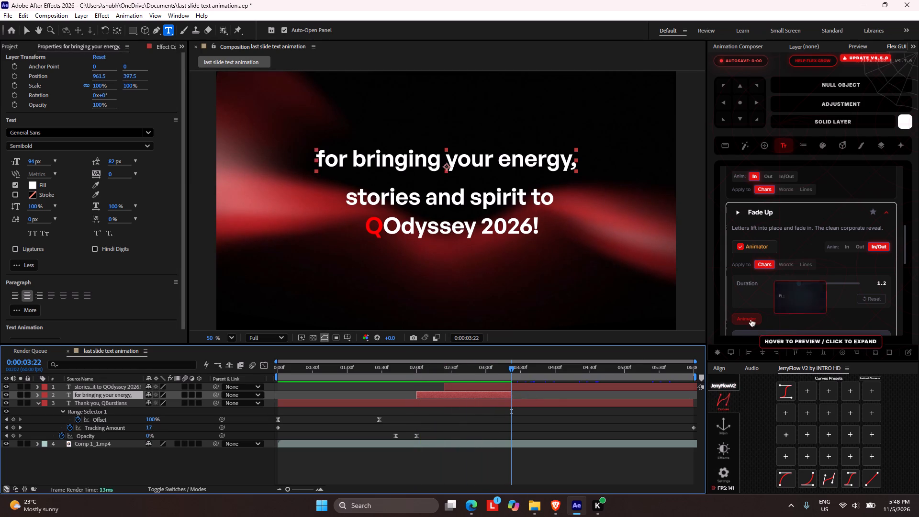
Apply the In/Out Fade Up preset by characters with duration 1.2 to the "for bringing your energy," layer.
scroll(782, 274, "down", 2)
left_click(852, 247)
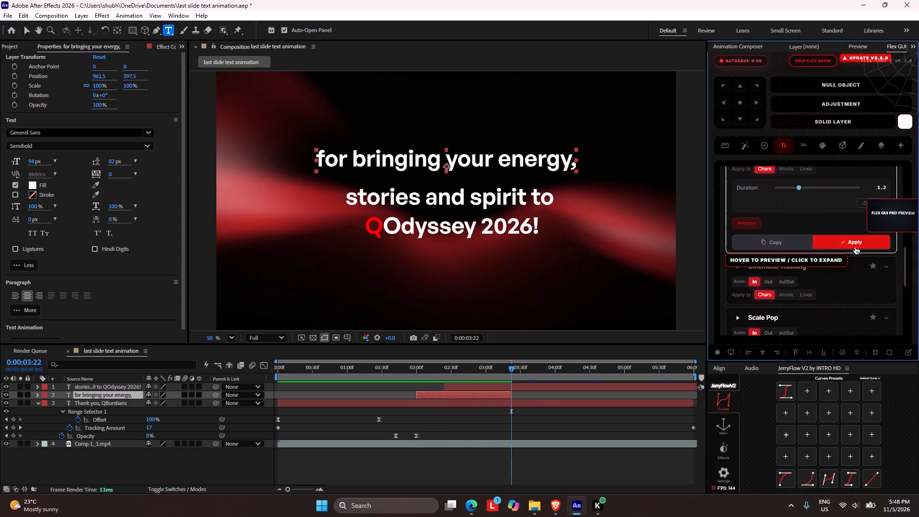
Scrub through the "for bringing your energy," layer to check how its fade-in and fade-out play.
left_click_drag(460, 366, 409, 364)
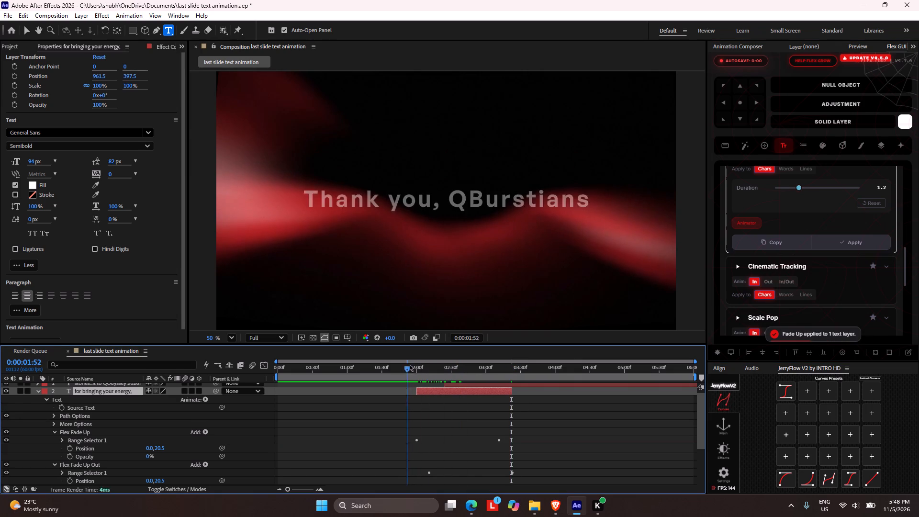
left_click_drag(409, 364, 507, 381)
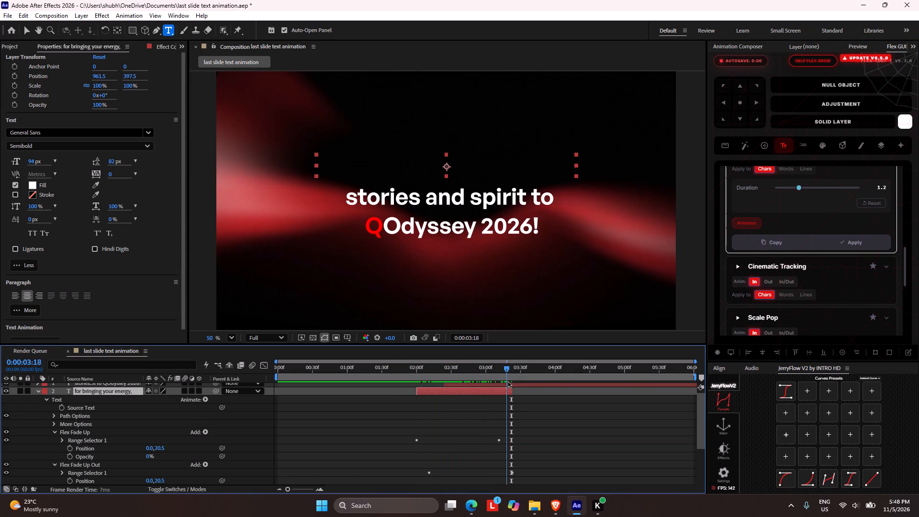
left_click_drag(507, 381, 448, 378)
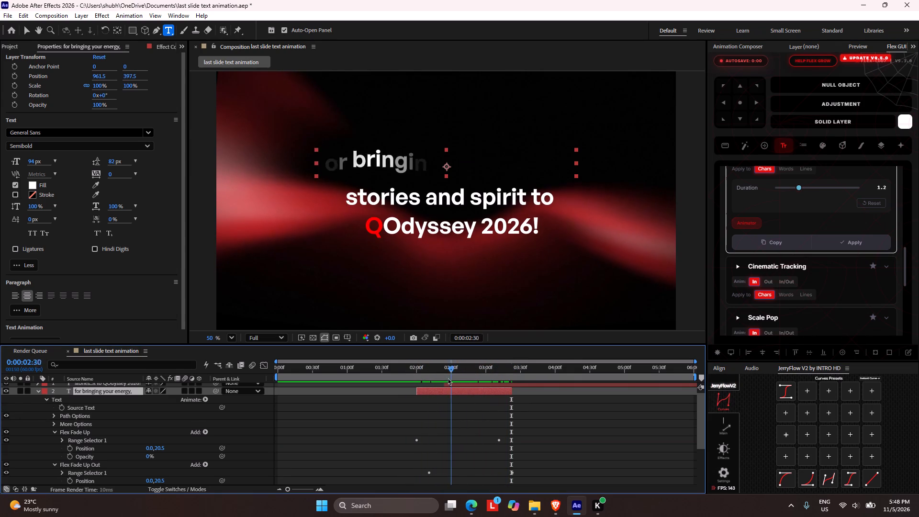
left_click_drag(448, 378, 488, 380)
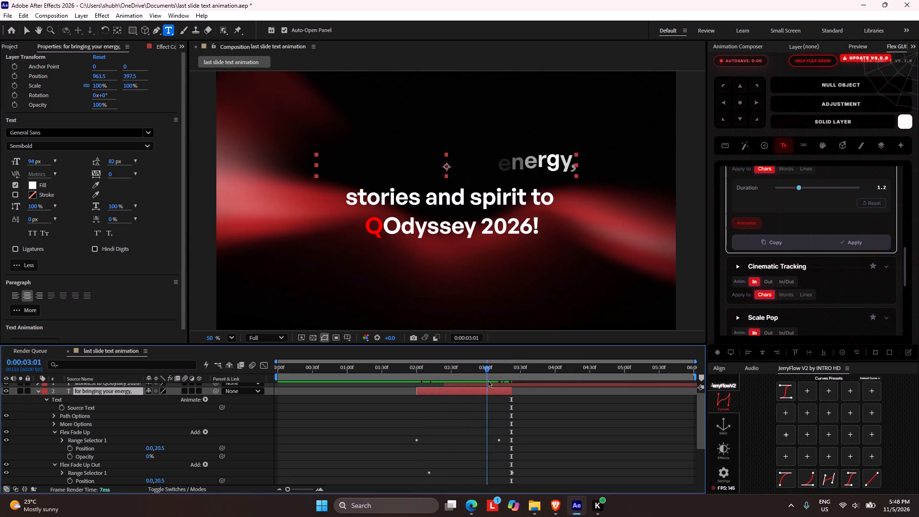
left_click_drag(488, 380, 437, 388)
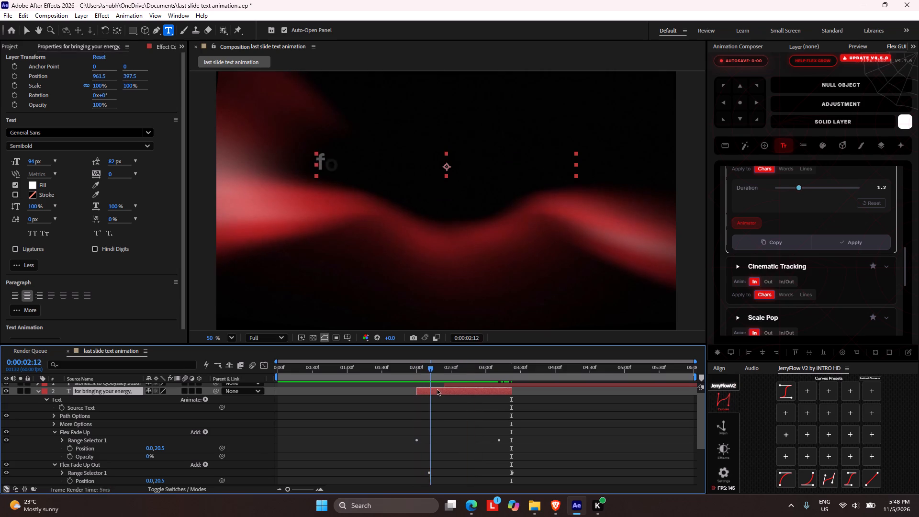
left_click_drag(437, 388, 459, 393)
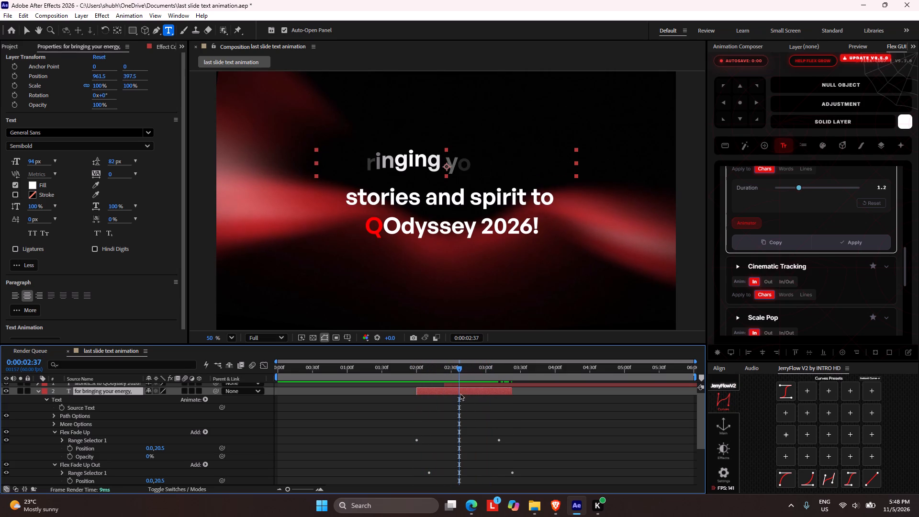
Undo the Fade Up preset and the end trim on the "for bringing your energy," layer.
key("ctrl+z")
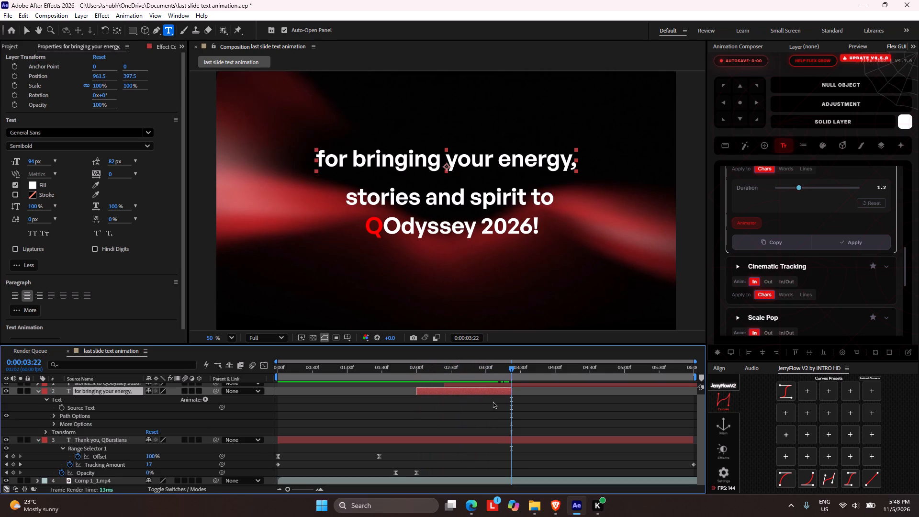
key("ctrl+z")
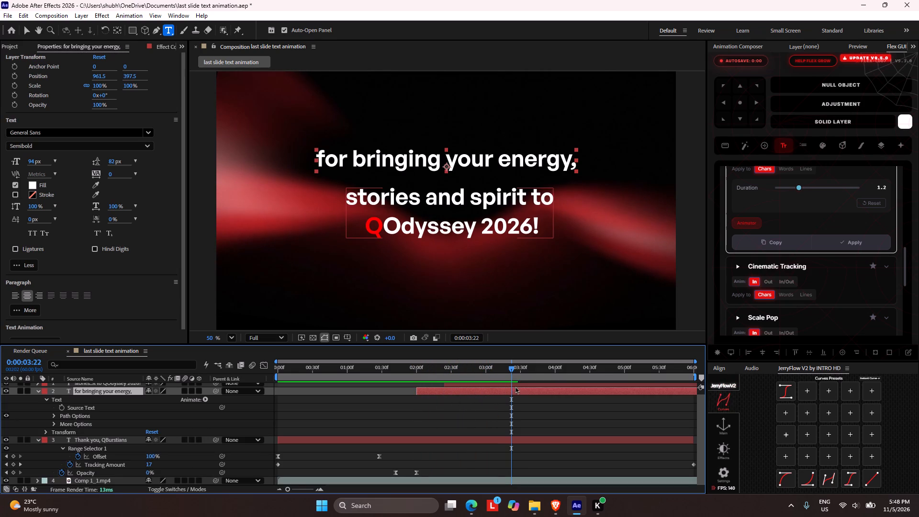
Apply the Fade Up preset with duration 1.2 to the untrimmed "for bringing your energy," layer.
left_click(847, 240)
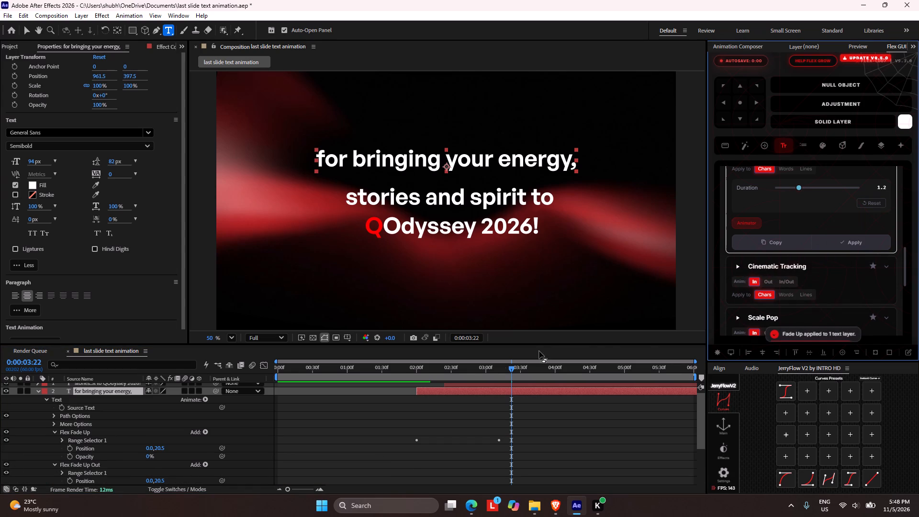
Scrub and play the composition from before the "for bringing your energy," layer to check its character fade-in.
left_click_drag(436, 372, 448, 385)
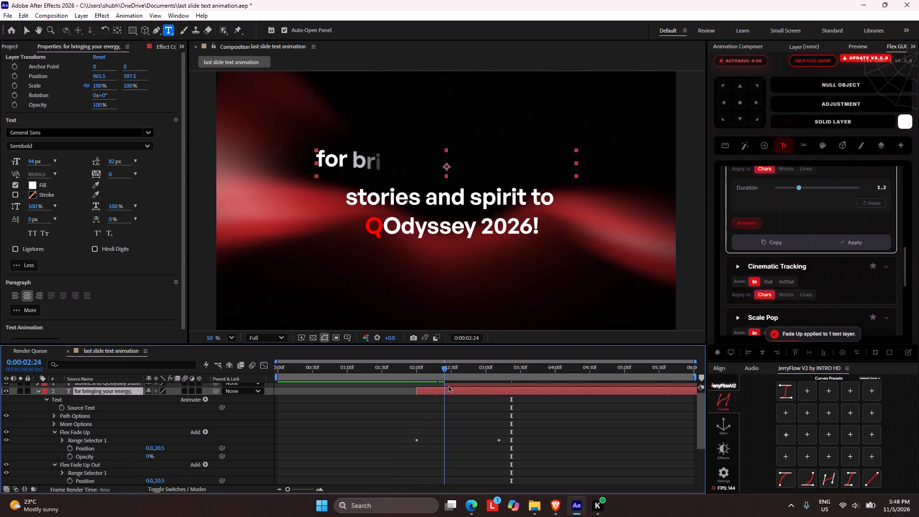
left_click_drag(448, 385, 489, 390)
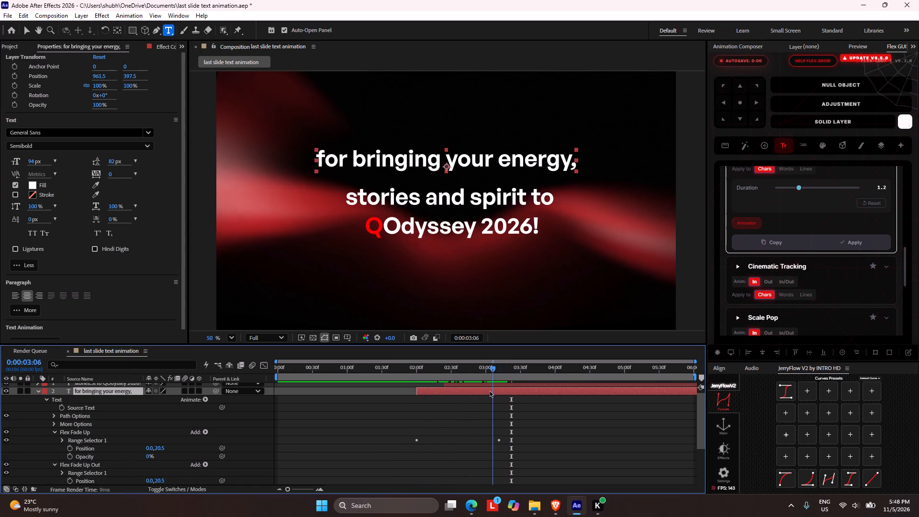
left_click_drag(489, 390, 395, 368)
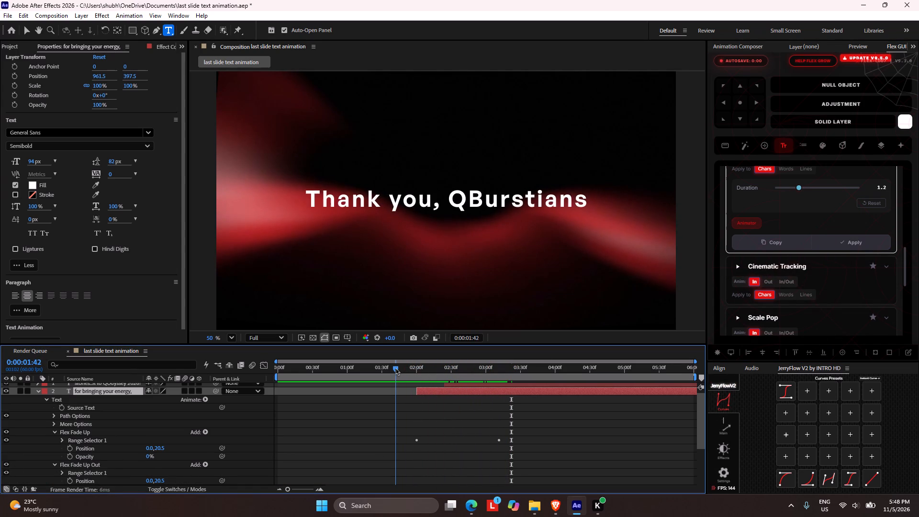
left_click_drag(395, 368, 394, 367)
key("space")
key("space")
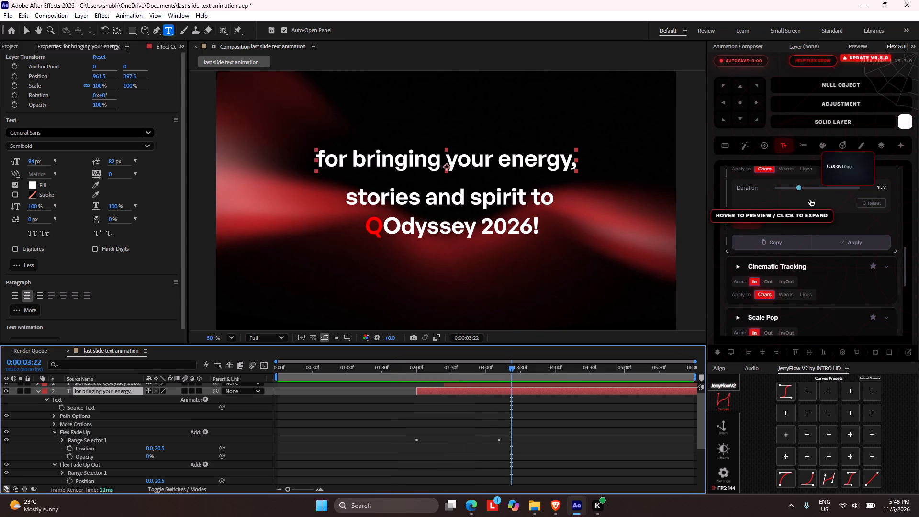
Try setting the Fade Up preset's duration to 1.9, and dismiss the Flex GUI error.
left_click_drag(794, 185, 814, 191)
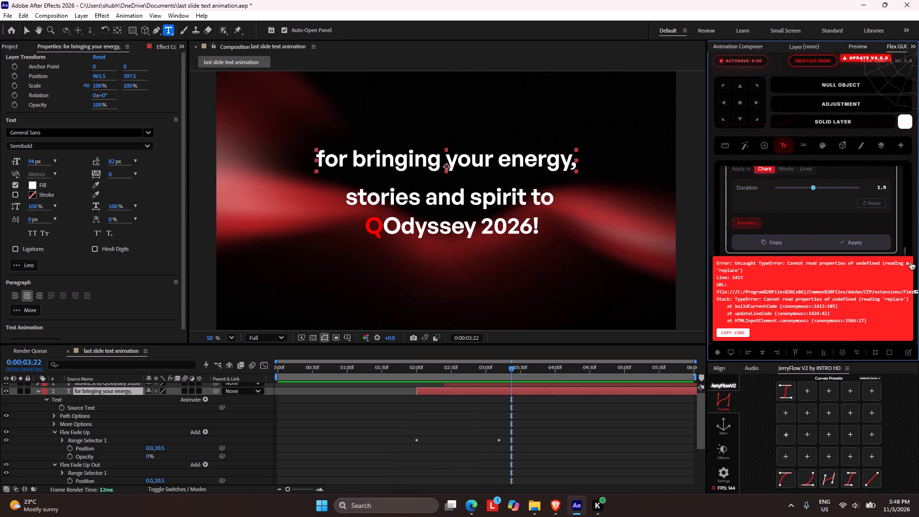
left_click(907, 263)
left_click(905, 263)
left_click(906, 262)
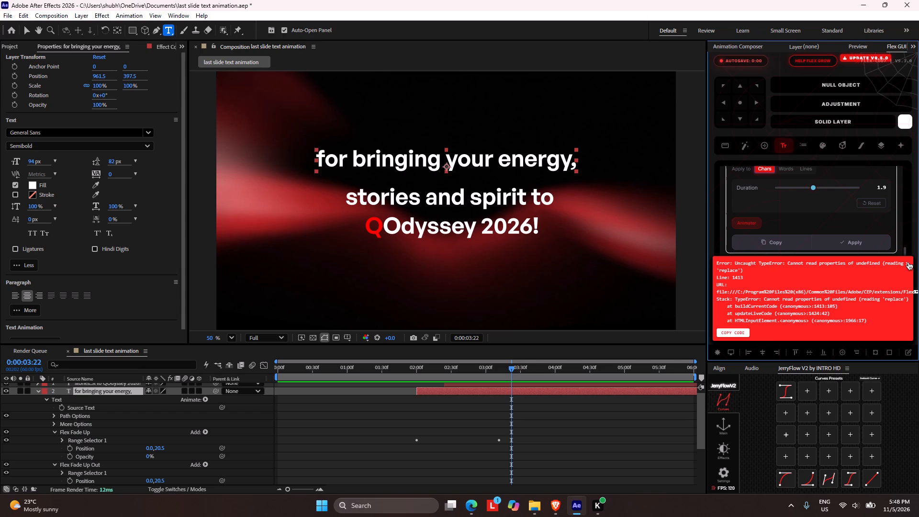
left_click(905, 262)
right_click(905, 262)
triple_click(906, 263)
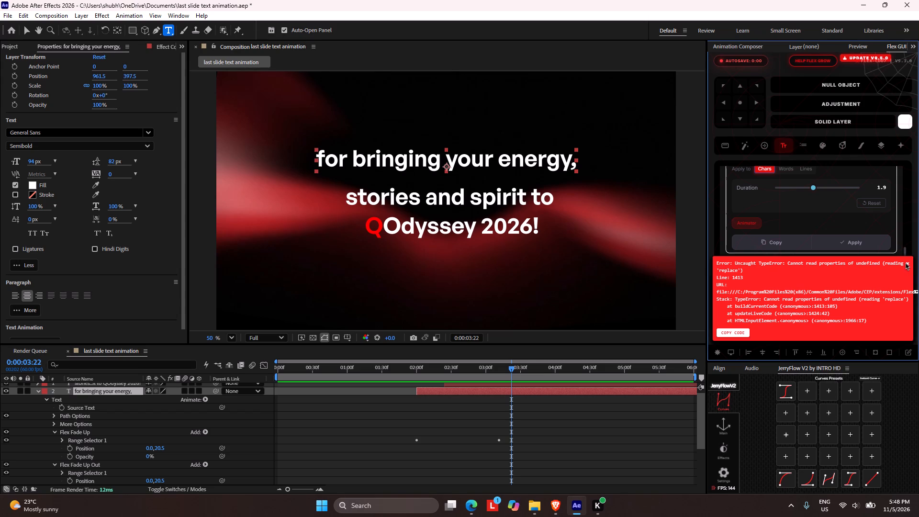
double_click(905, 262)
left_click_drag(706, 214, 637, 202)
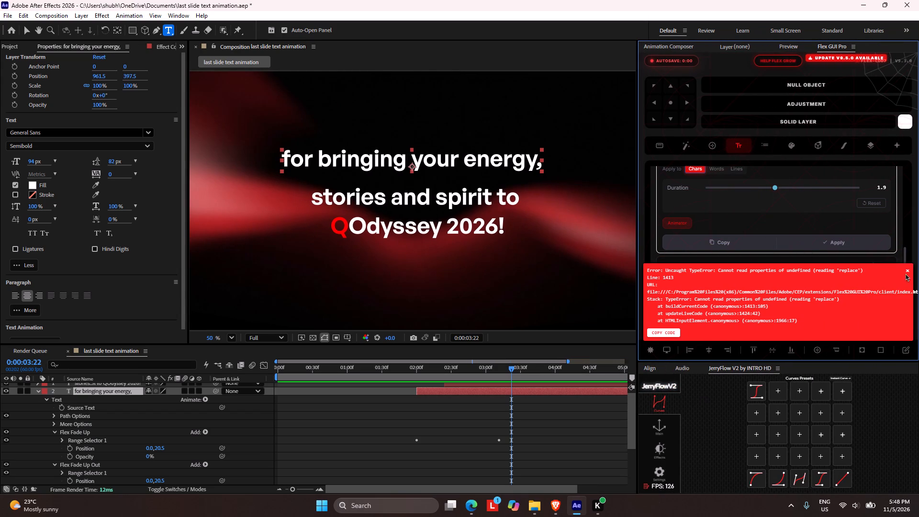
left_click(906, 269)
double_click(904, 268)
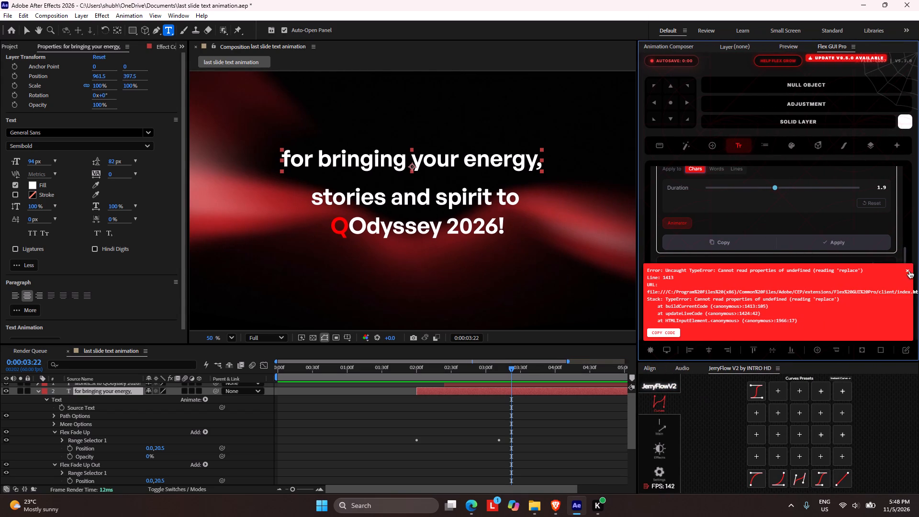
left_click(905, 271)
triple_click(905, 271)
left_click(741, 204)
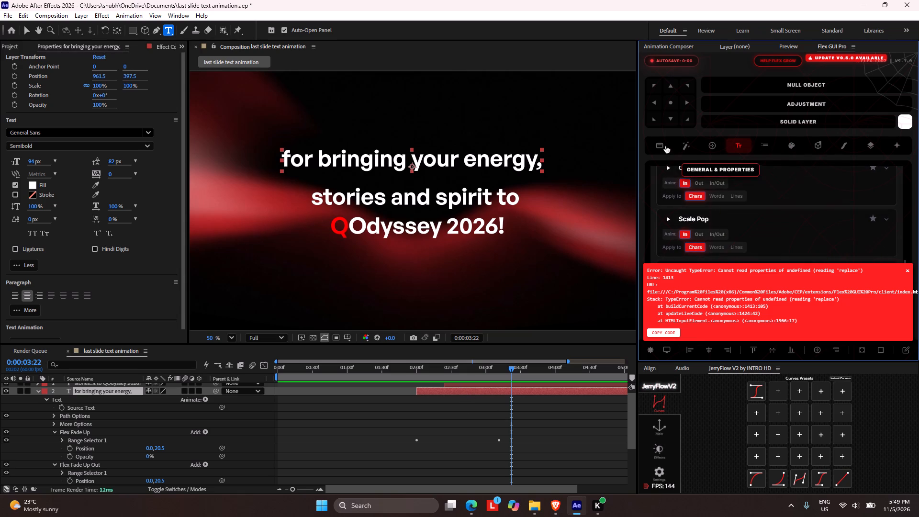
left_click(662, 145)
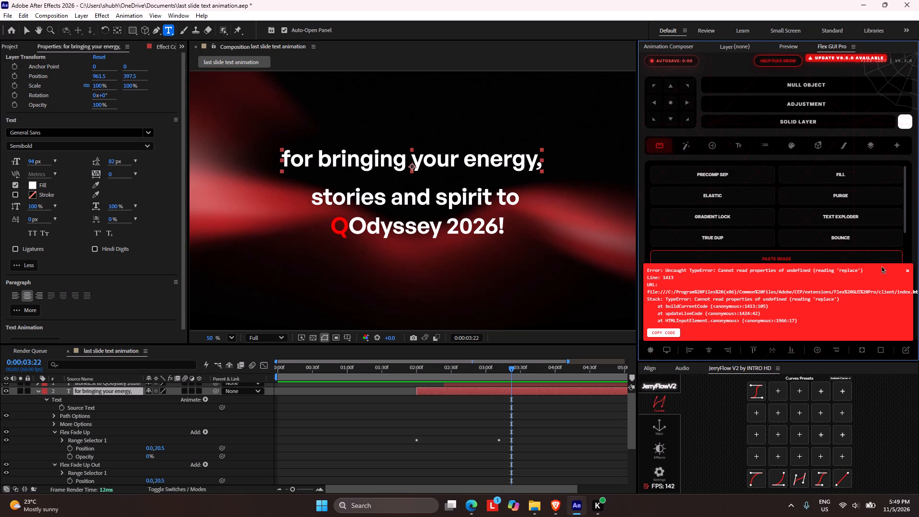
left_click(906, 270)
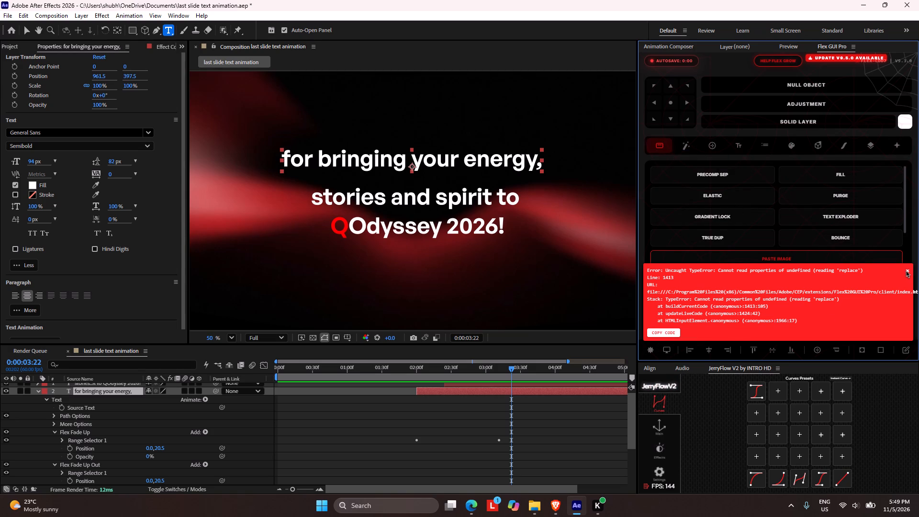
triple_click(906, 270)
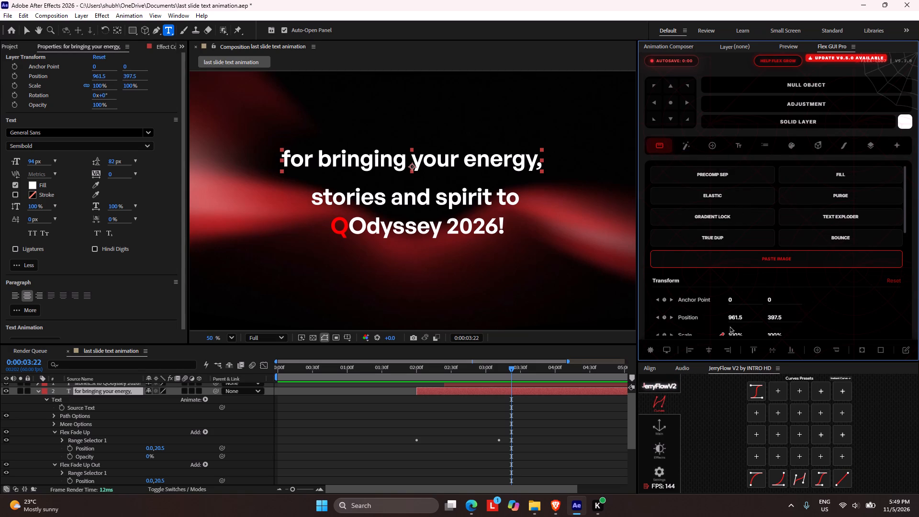
Narrow the Flex GUI Pro area again and fit the composition preview to the available space.
left_click(639, 258)
left_click_drag(637, 258, 681, 260)
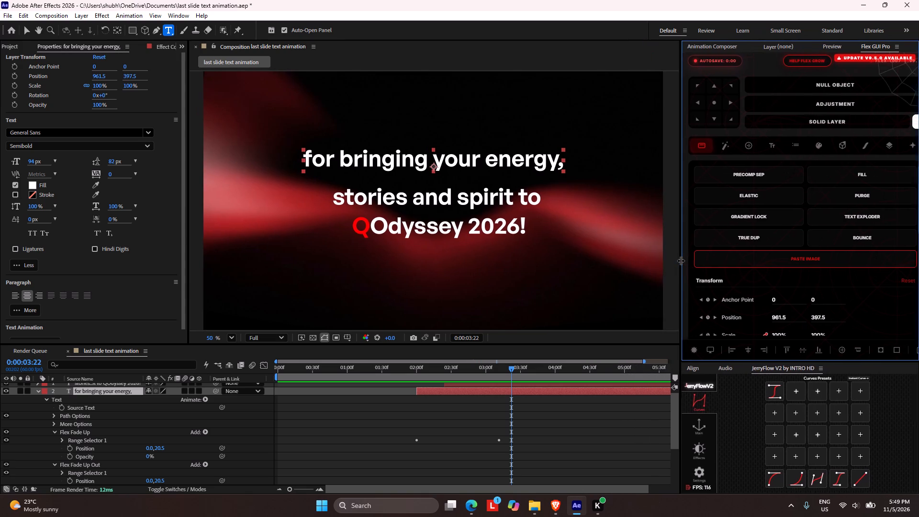
left_click_drag(681, 260, 682, 260)
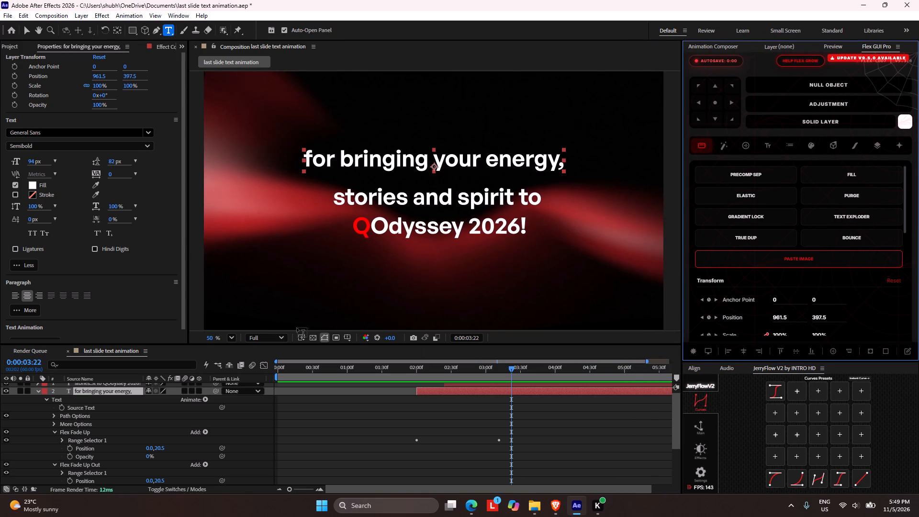
left_click(230, 339)
left_click(243, 145)
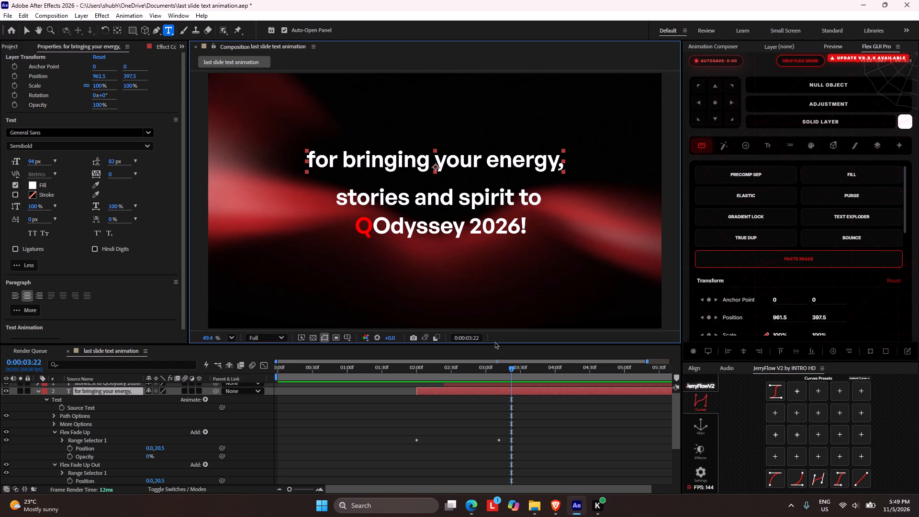
Reveal the "for bringing your energy," layer's keyframes and move its fade-in's ending Offset keyframe to about 0:00:03:22.
left_click_drag(505, 367, 436, 362)
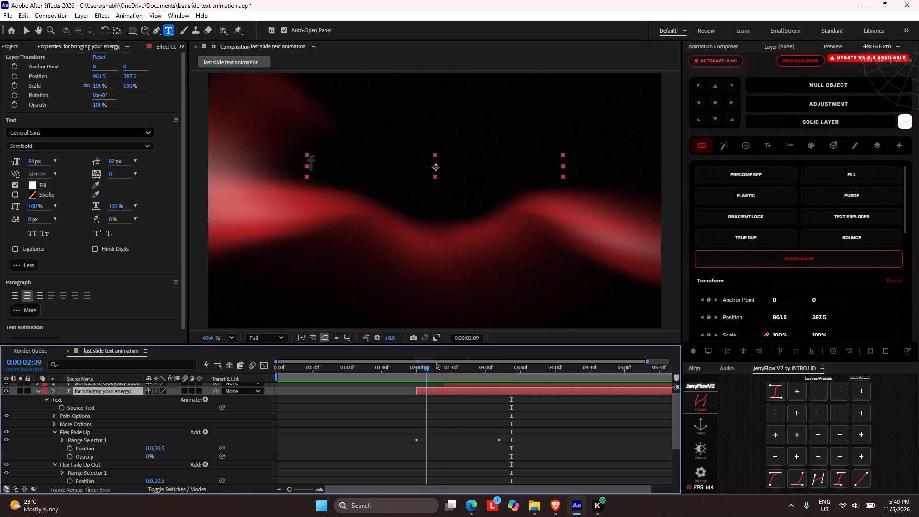
left_click_drag(436, 362, 497, 365)
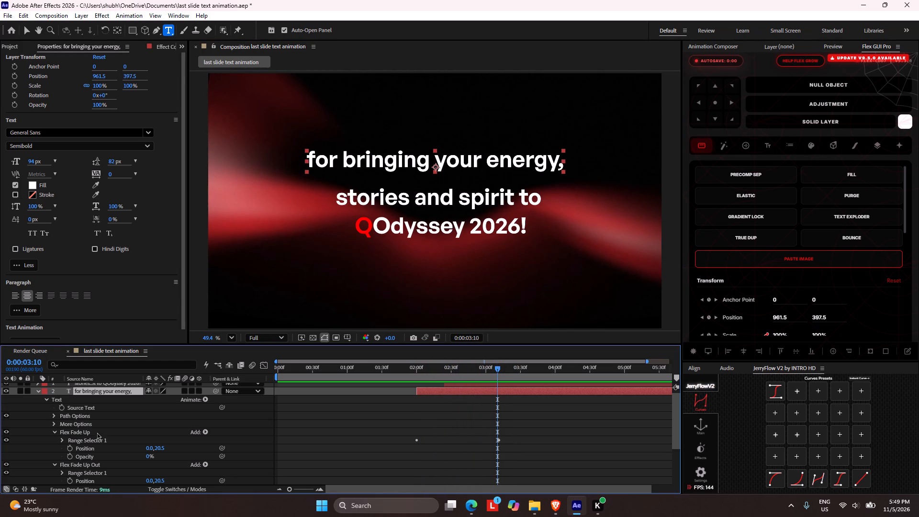
left_click(74, 432)
left_click(125, 390)
key("u")
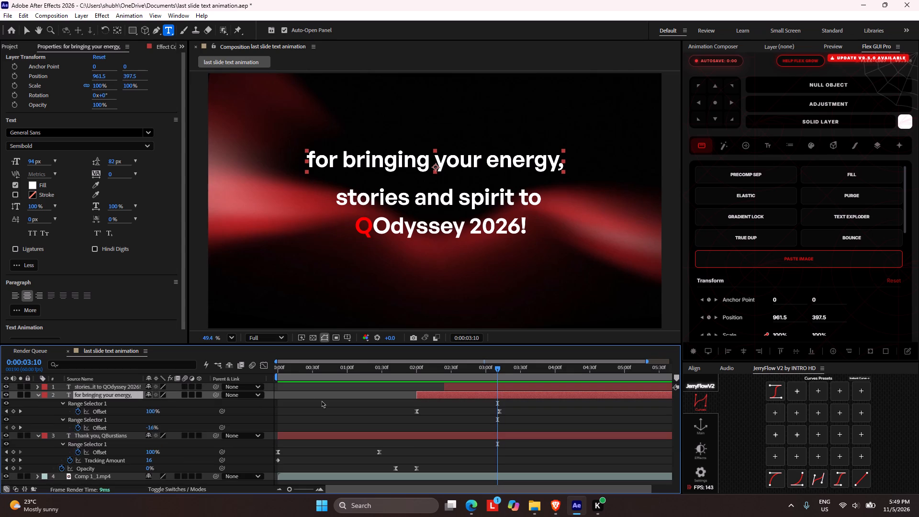
left_click_drag(521, 405, 494, 423)
left_click_drag(502, 412, 504, 413)
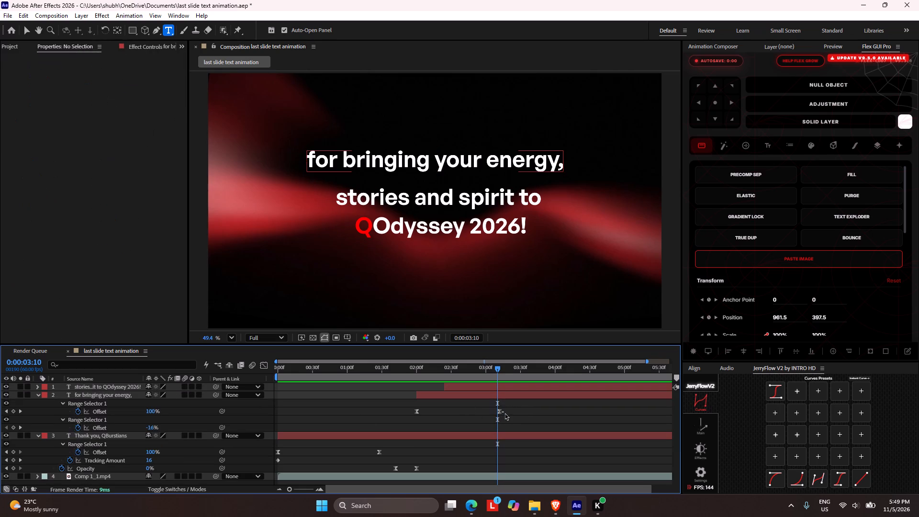
left_click_drag(504, 413, 508, 414)
left_click_drag(520, 403, 497, 419)
left_click_drag(501, 410, 512, 411)
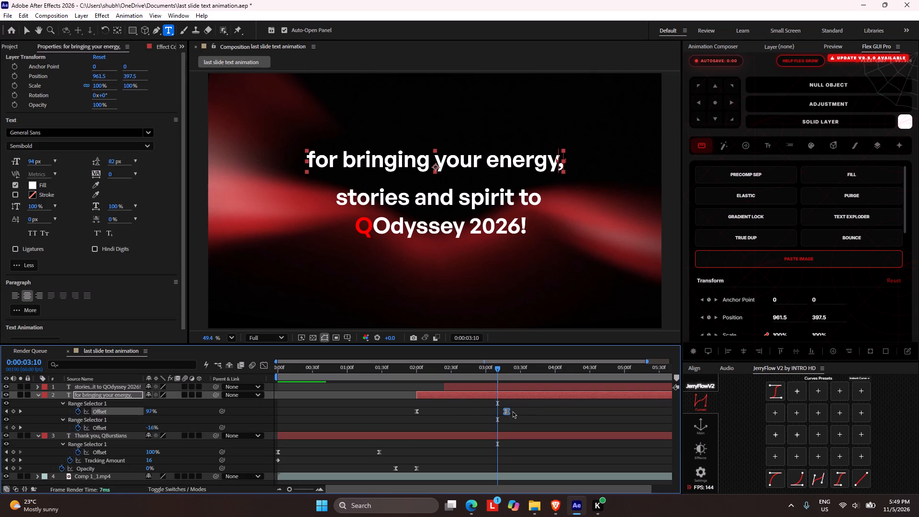
left_click_drag(512, 411, 513, 410)
Scrub through the "for bringing your energy," layer to check its lengthened fade-in.
left_click_drag(497, 372, 428, 359)
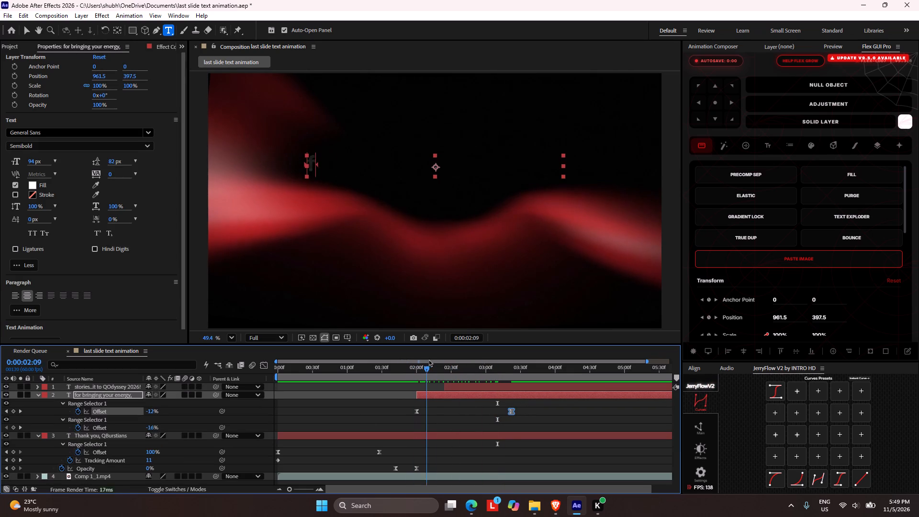
left_click_drag(428, 359, 503, 387)
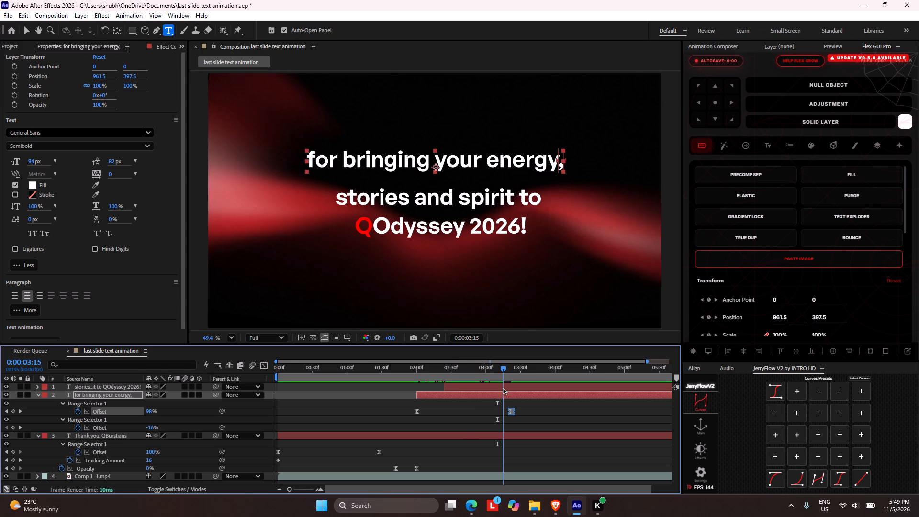
left_click_drag(503, 387, 506, 386)
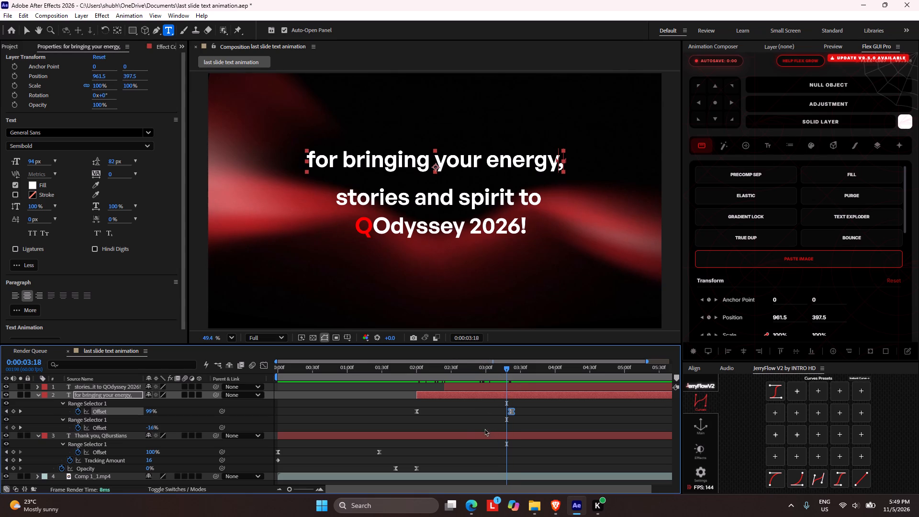
Shift the "stories and spirit to QOdyssey 2026!" layer to start just after the second line's fade-in, at about 0:00:03:23.
left_click_drag(465, 388, 517, 393)
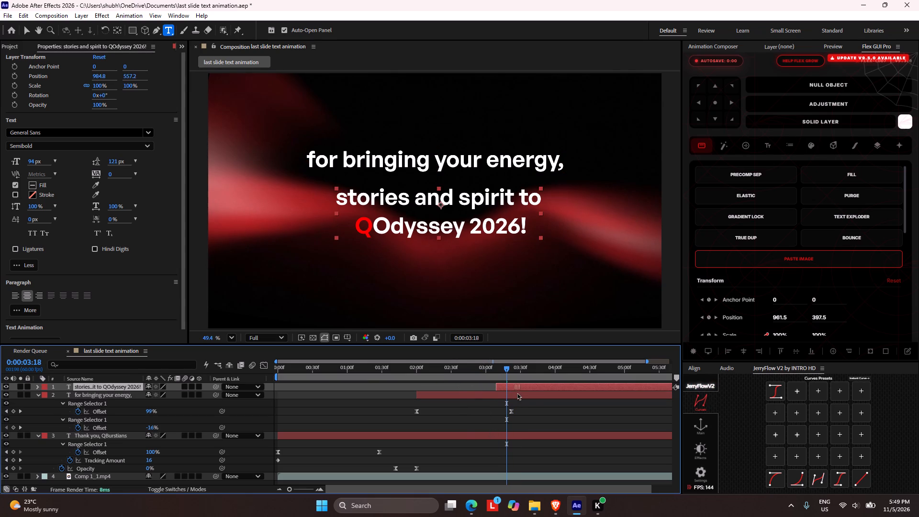
left_click_drag(517, 393, 534, 394)
left_click(534, 386)
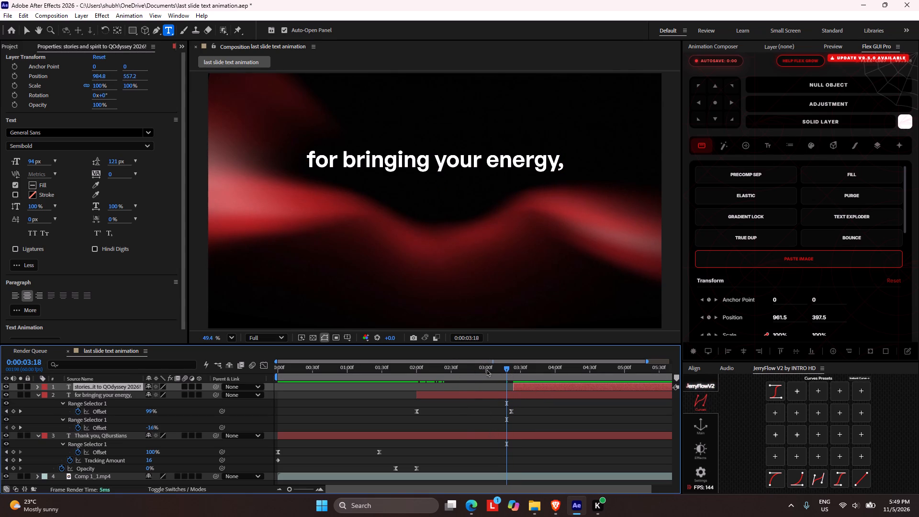
Apply Flex GUI Pro's Fade Up In/Out text animation by characters, duration 1.9, to the "stories and spirit to QOdyssey 2026!" layer.
left_click_drag(507, 371, 524, 378)
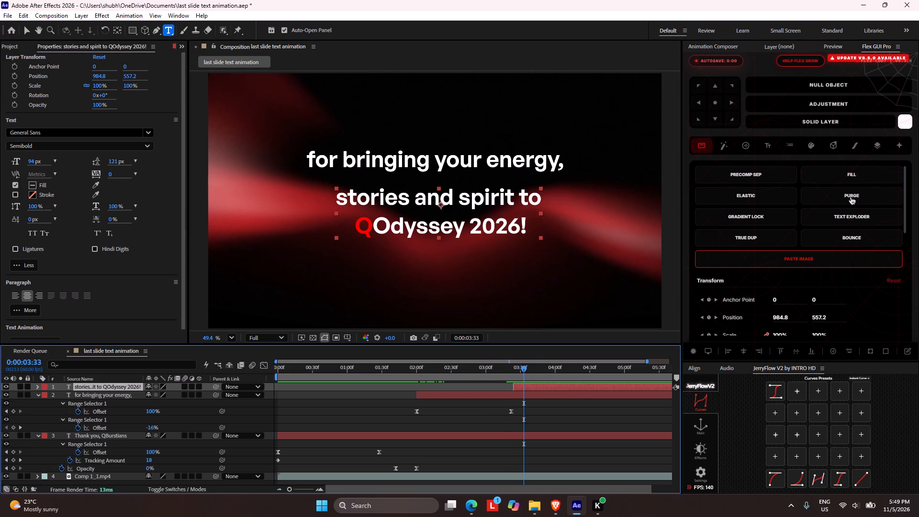
left_click(767, 145)
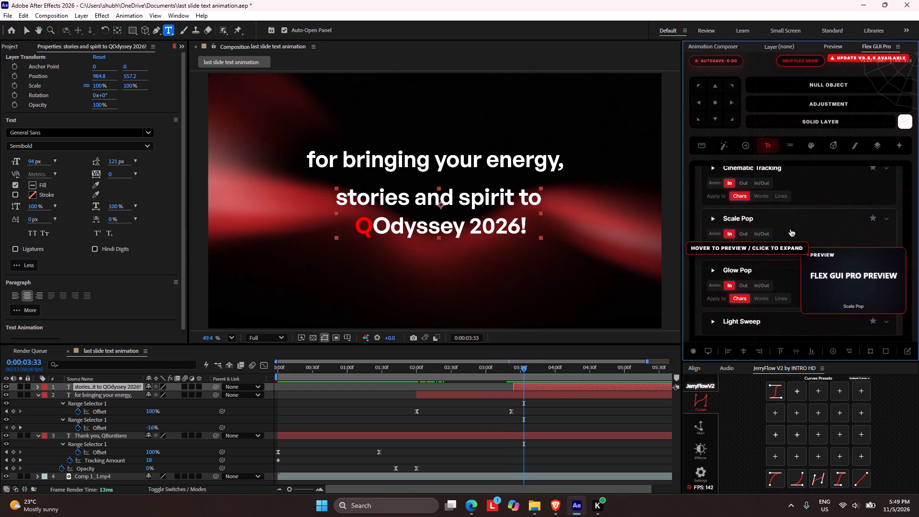
scroll(790, 180, "up", 3)
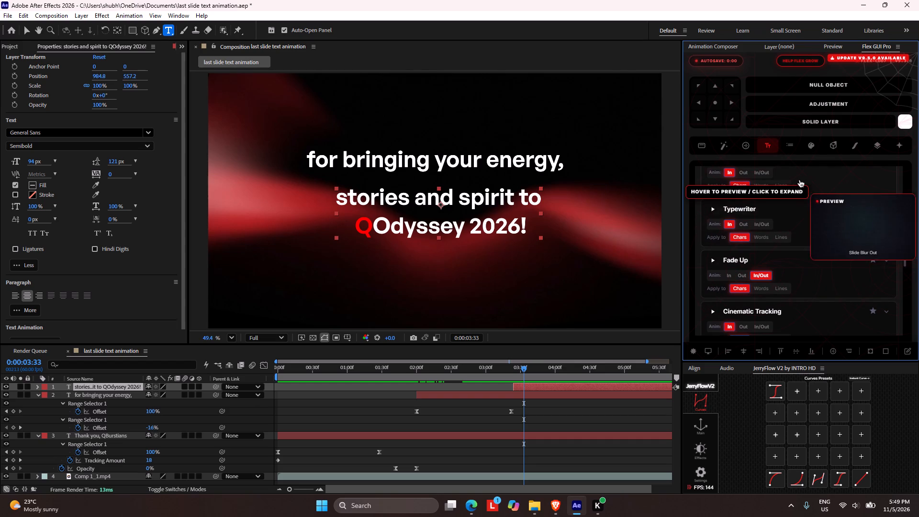
scroll(790, 216, "up", 1)
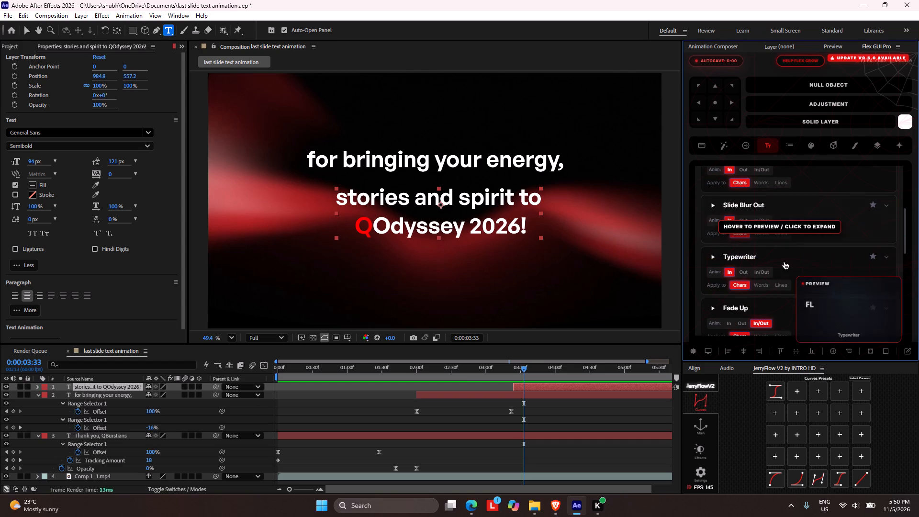
scroll(780, 319, "down", 2)
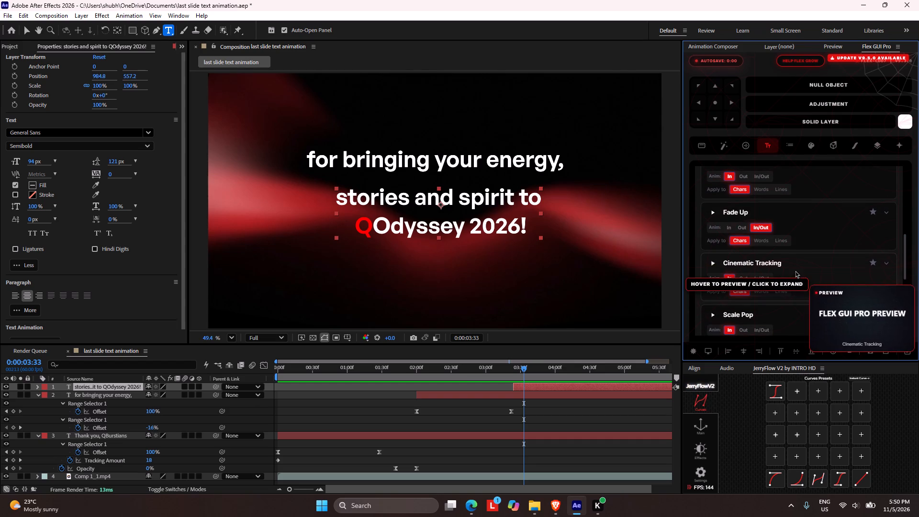
left_click(806, 224)
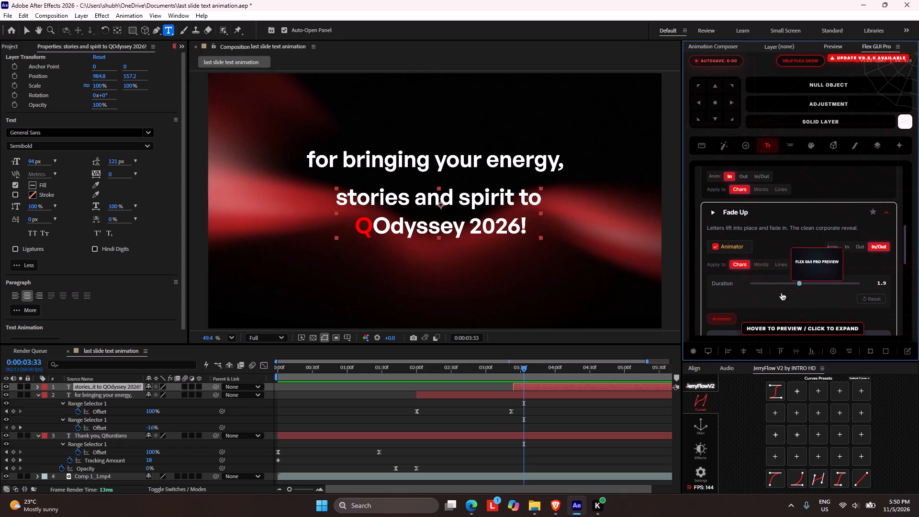
scroll(804, 294, "down", 1)
left_click(829, 289)
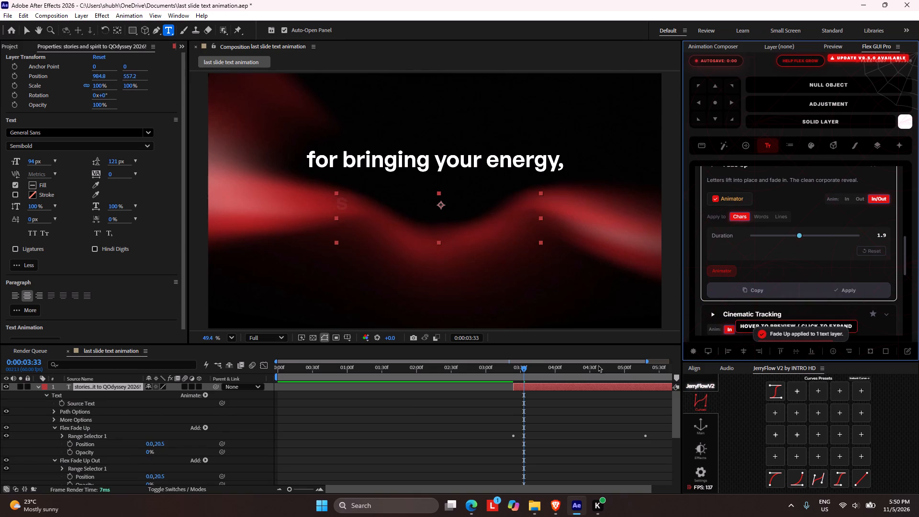
Scrub through the "stories and spirit to QOdyssey 2026!" layer's Fade Up animation to check its letter-by-letter reveal, and deselect the layer.
left_click_drag(522, 370, 543, 380)
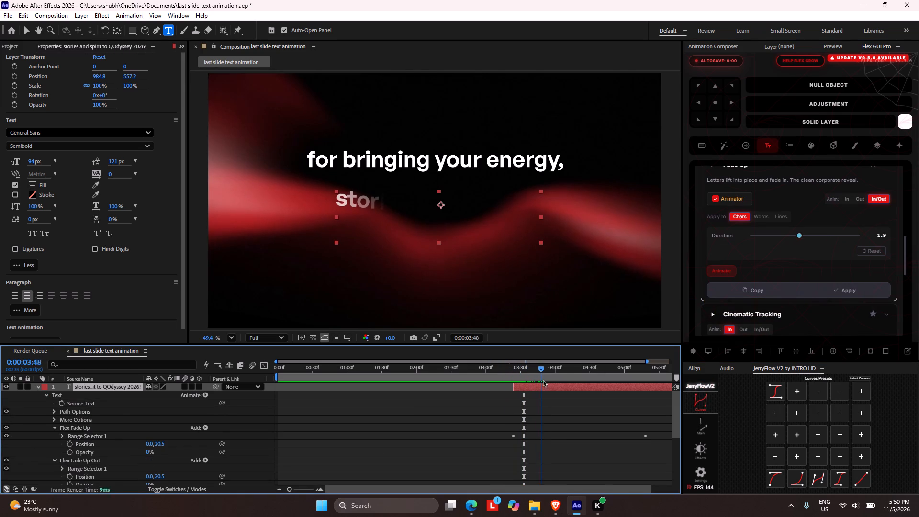
left_click_drag(543, 380, 616, 391)
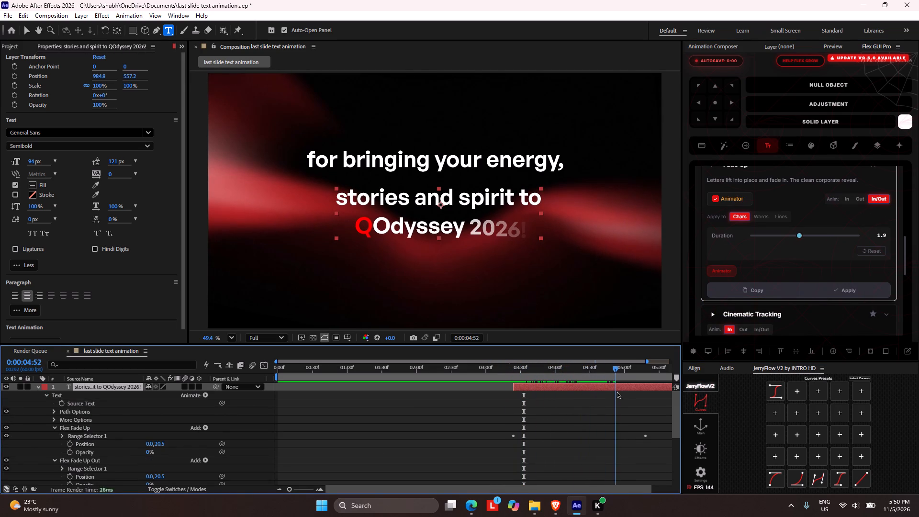
left_click_drag(616, 391, 628, 392)
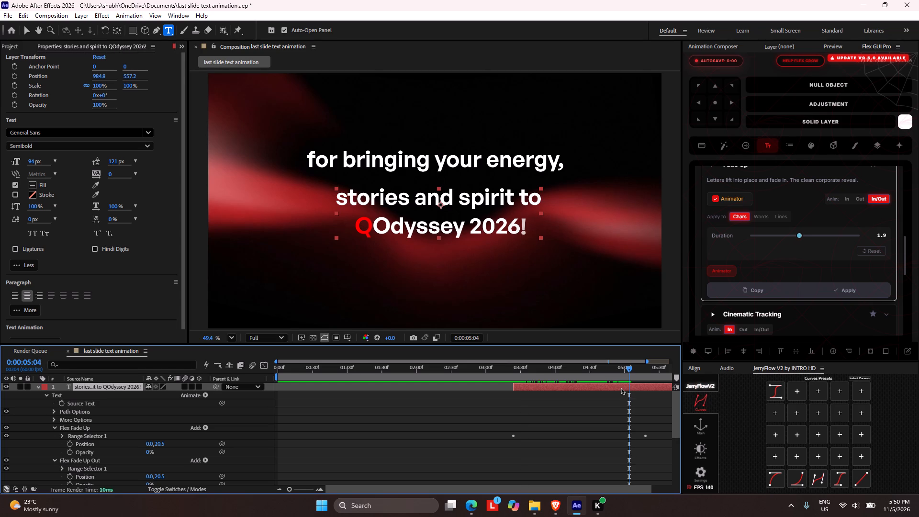
left_click(443, 407)
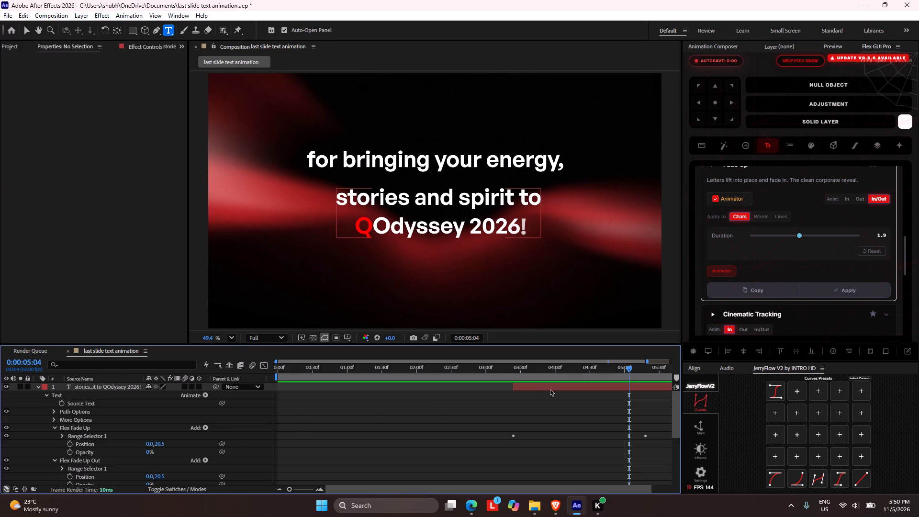
Scrub through the whole composition and play it back from the start to review the timing of all three text lines.
left_click_drag(574, 371, 384, 355)
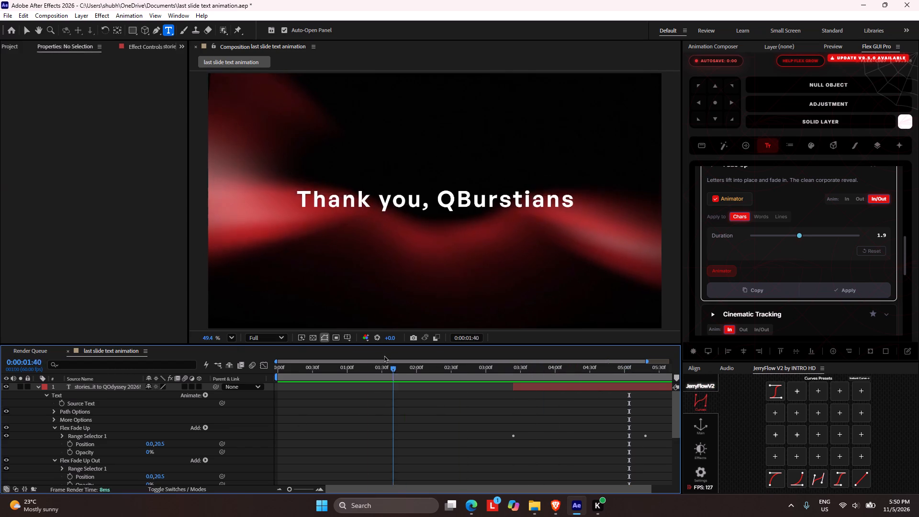
left_click_drag(384, 355, 551, 364)
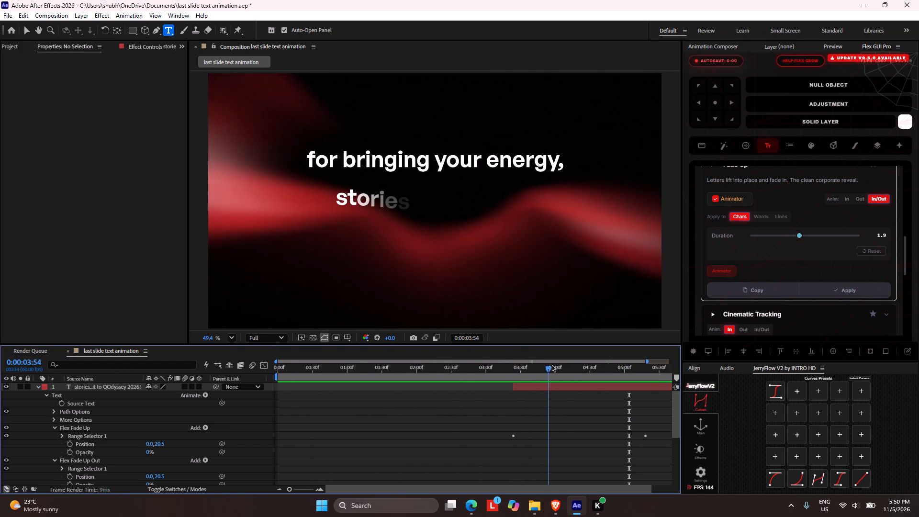
left_click_drag(551, 364, 627, 382)
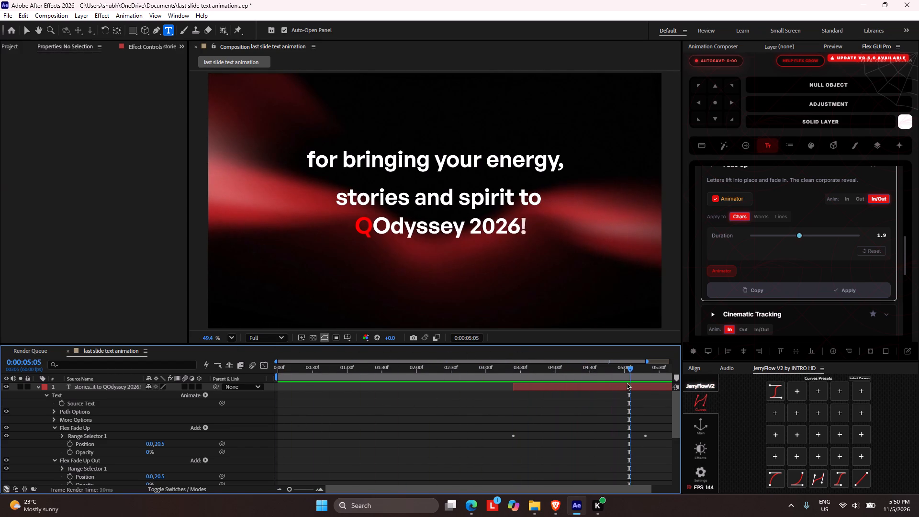
left_click_drag(627, 382, 644, 380)
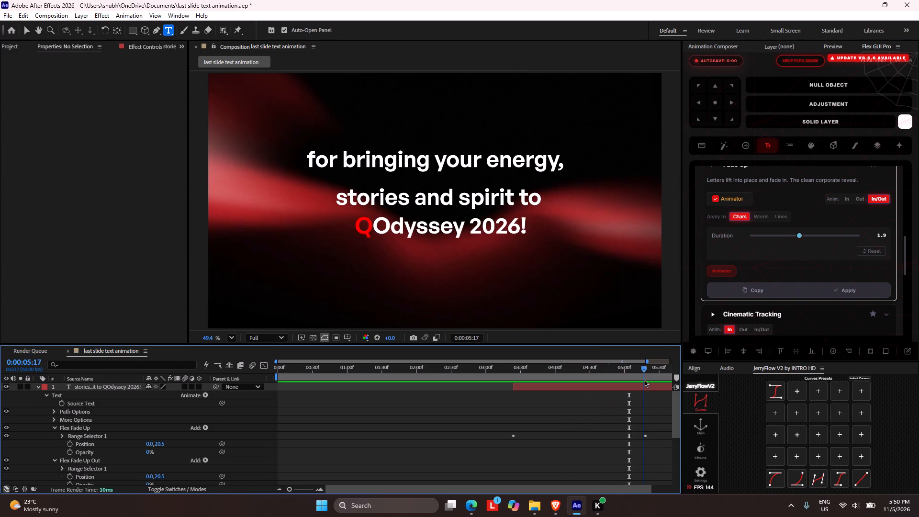
left_click_drag(644, 380, 220, 345)
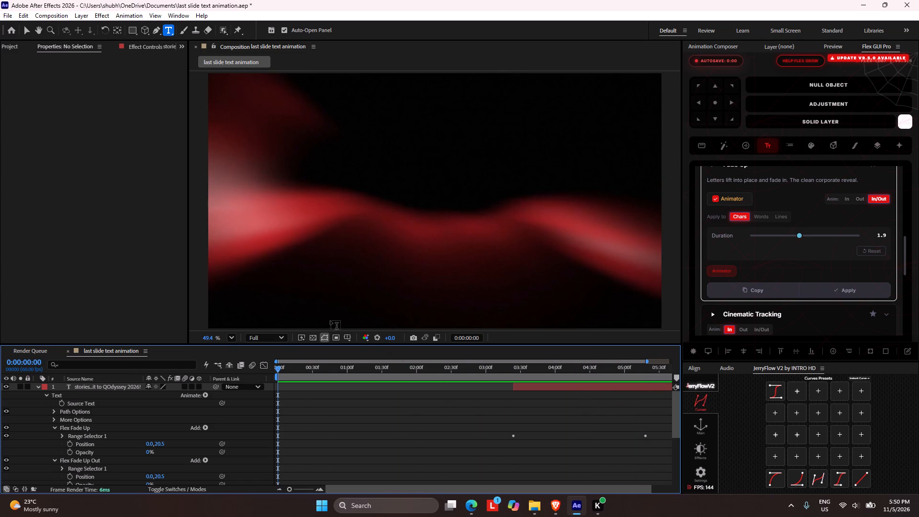
key("space")
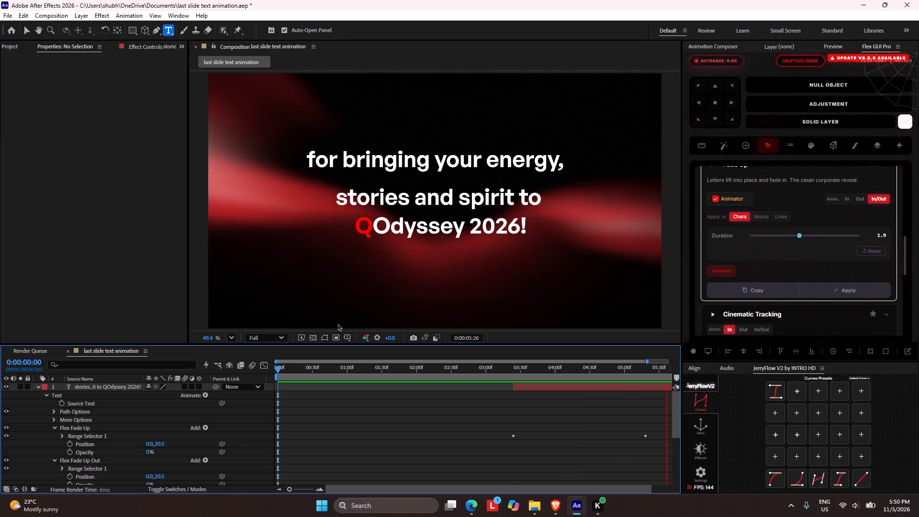
key("space")
left_click_drag(292, 372, 258, 370)
key("space")
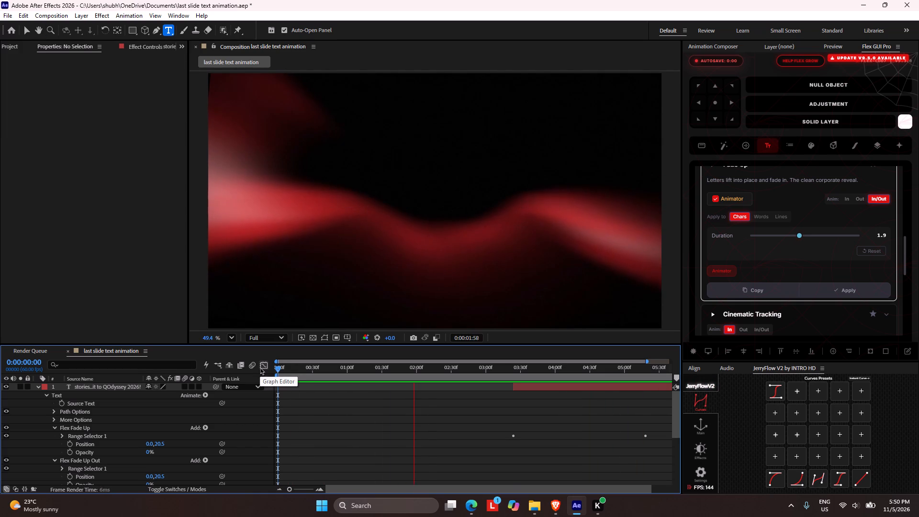
key("space")
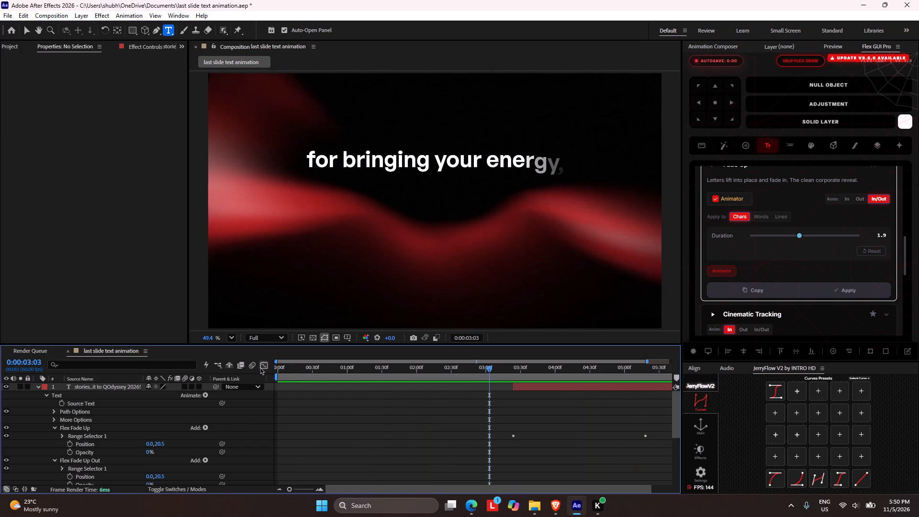
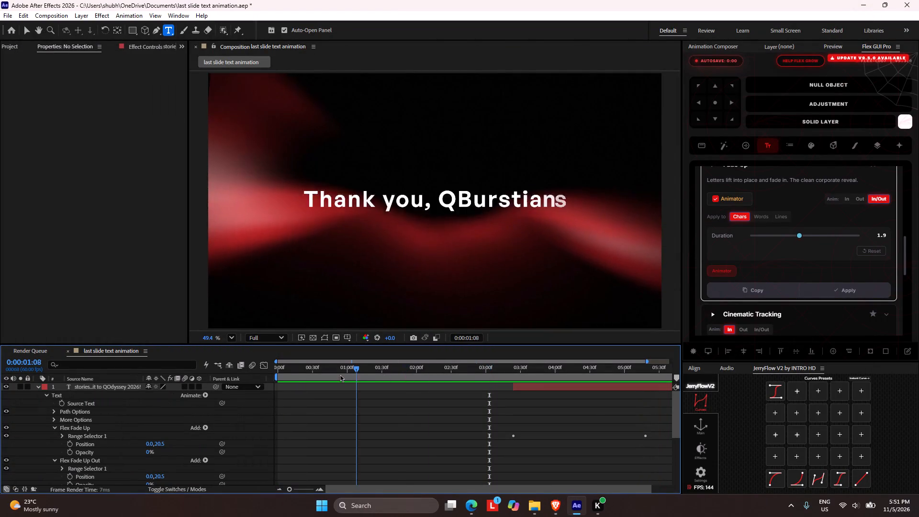
Play the composition from the start and scrub through to its end to review the full text animation before export.
left_click_drag(340, 374, 268, 377)
key("space")
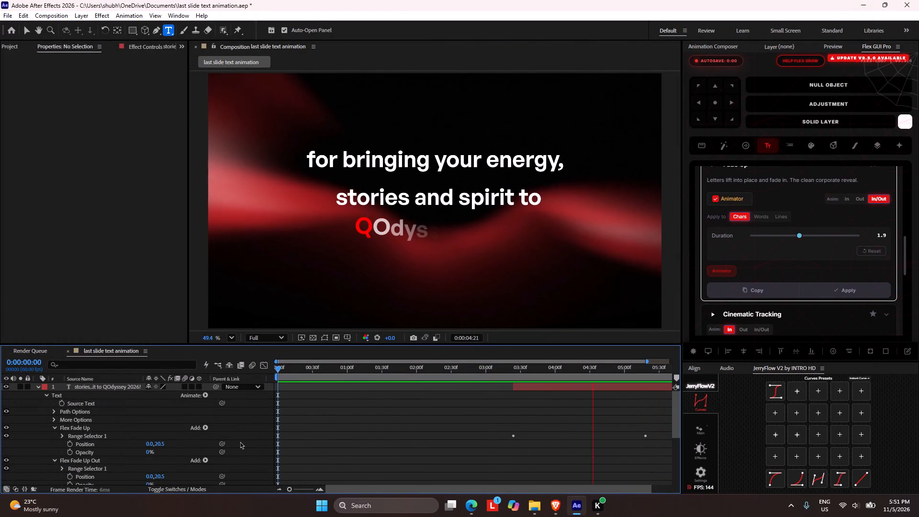
key("space")
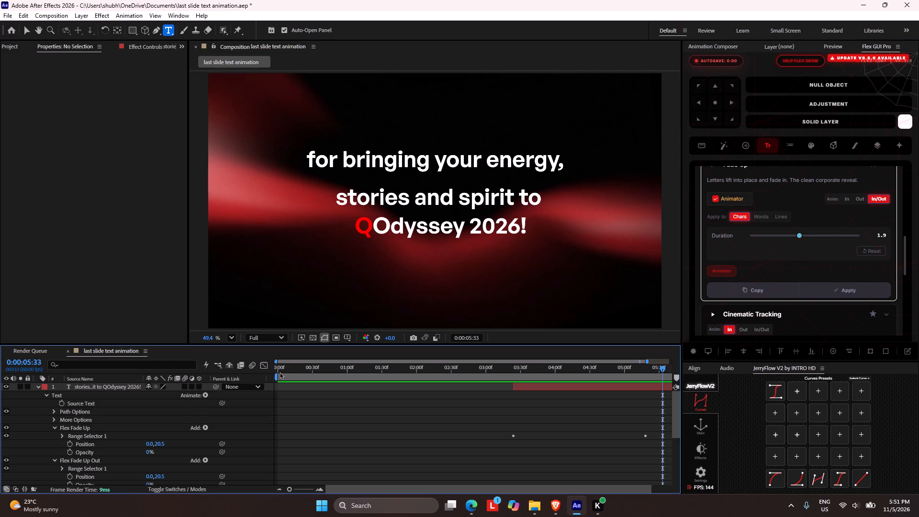
left_click_drag(293, 367, 265, 368)
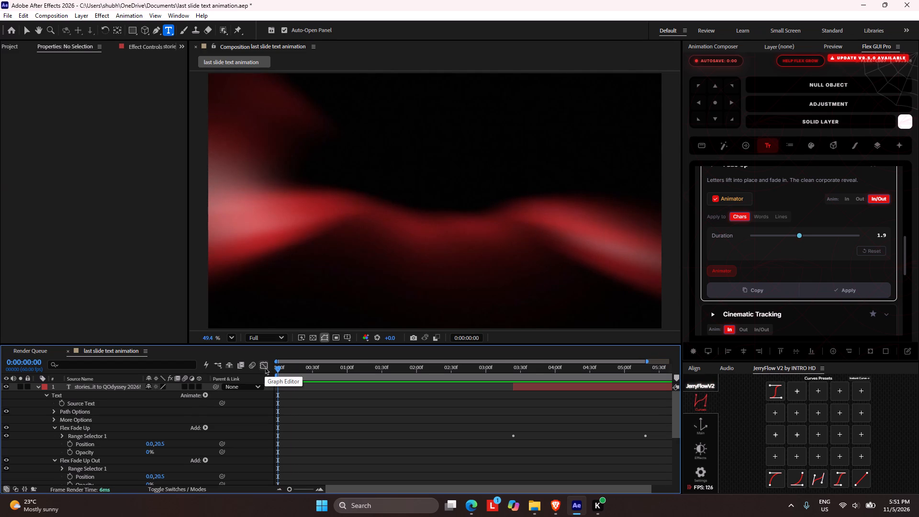
key("space")
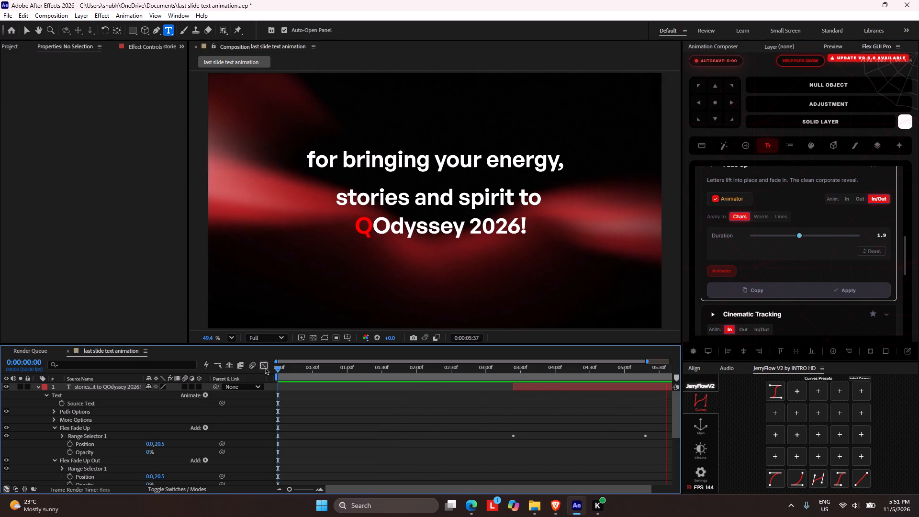
left_click(302, 377)
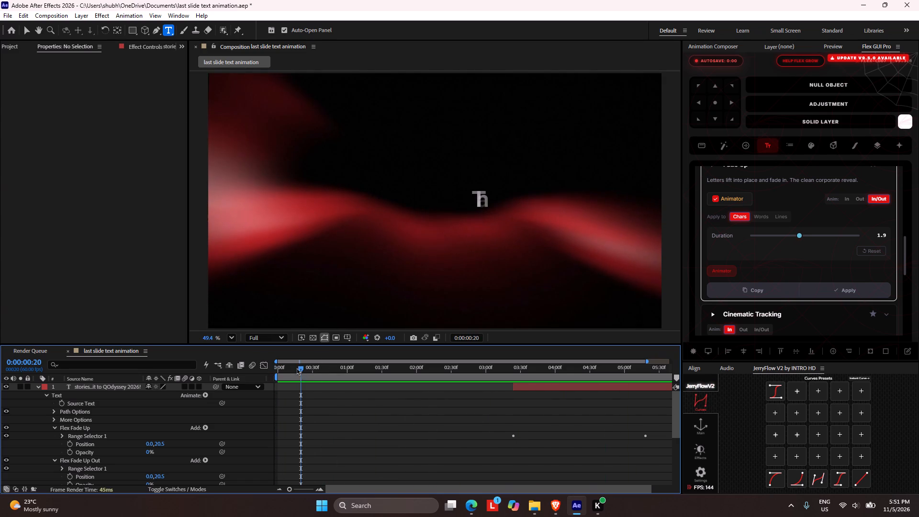
left_click_drag(296, 366, 573, 371)
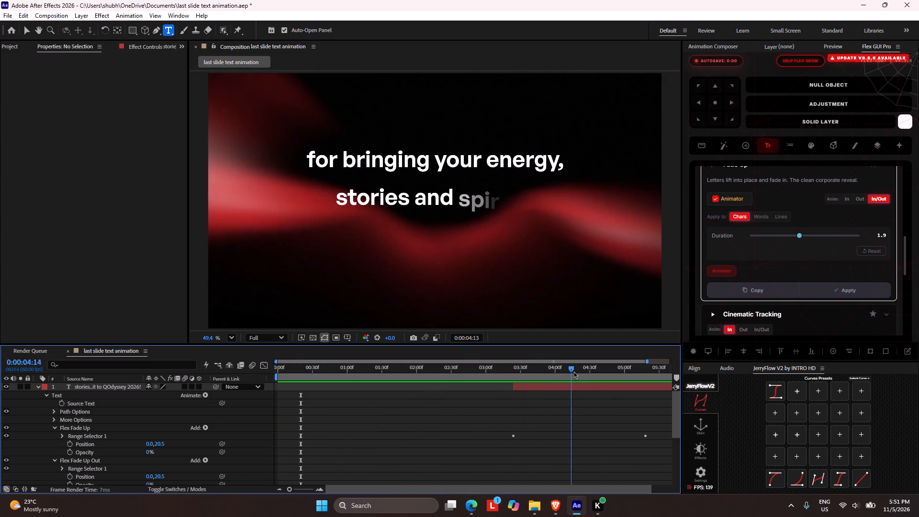
left_click_drag(573, 371, 678, 377)
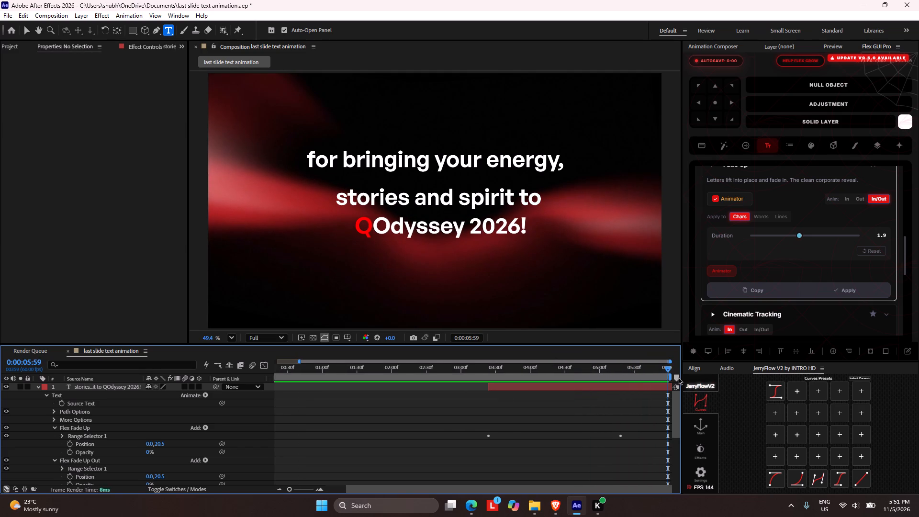
left_click_drag(678, 377, 593, 370)
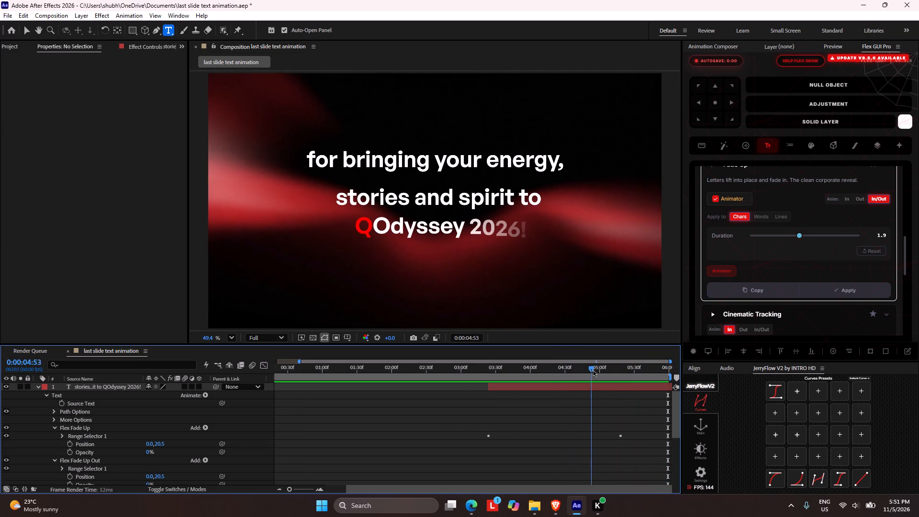
left_click_drag(593, 370, 657, 378)
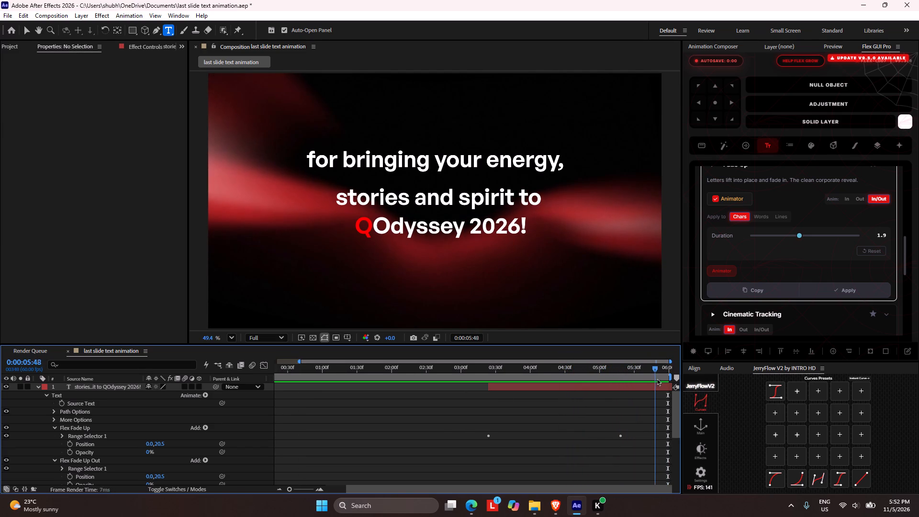
left_click_drag(657, 378, 381, 383)
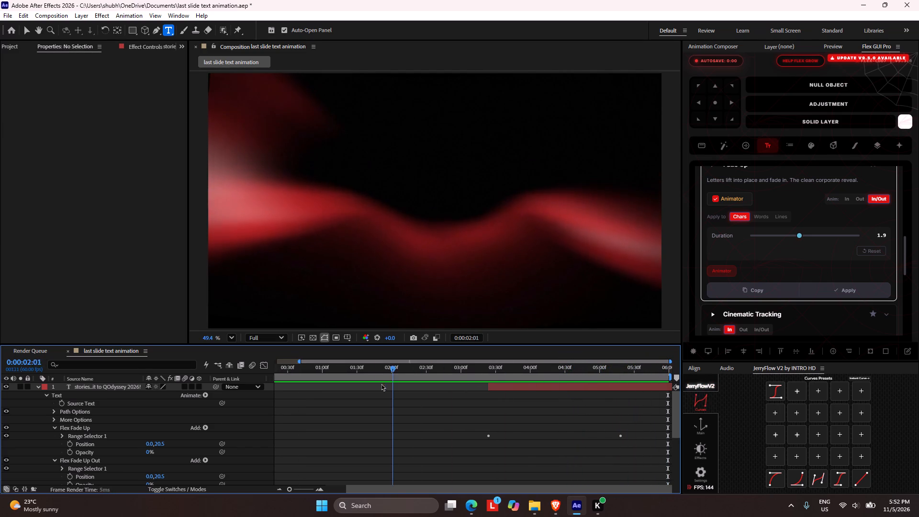
left_click_drag(381, 383, 247, 398)
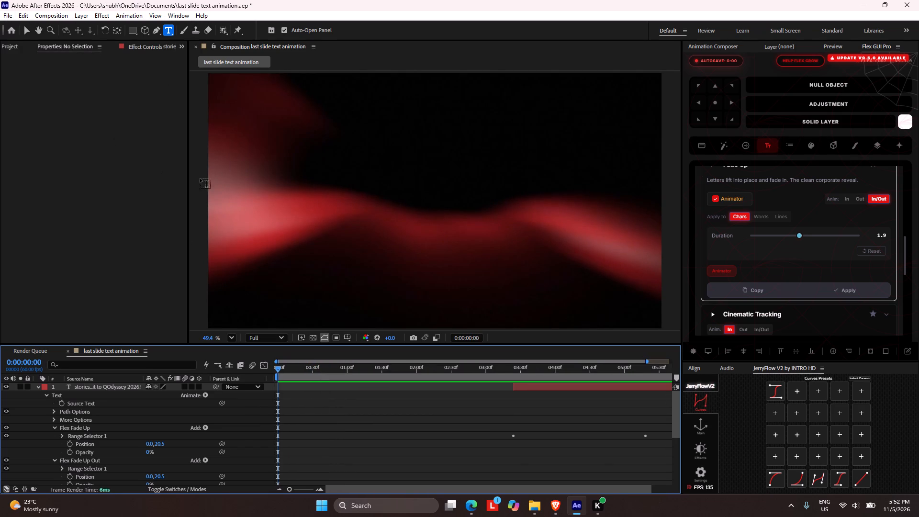
Add the "last slide text animation" composition to the render queue and render it as an H.264 MP4 with Best Settings.
key("ctrl+m")
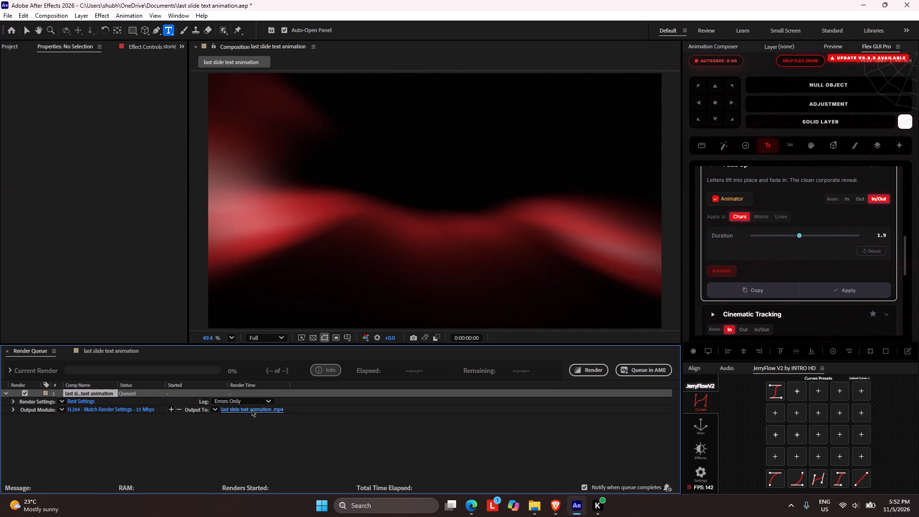
left_click(602, 369)
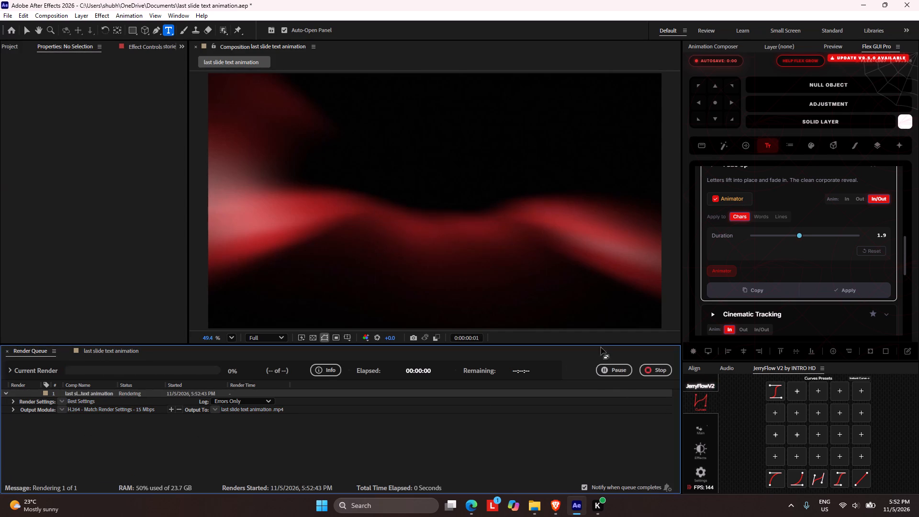
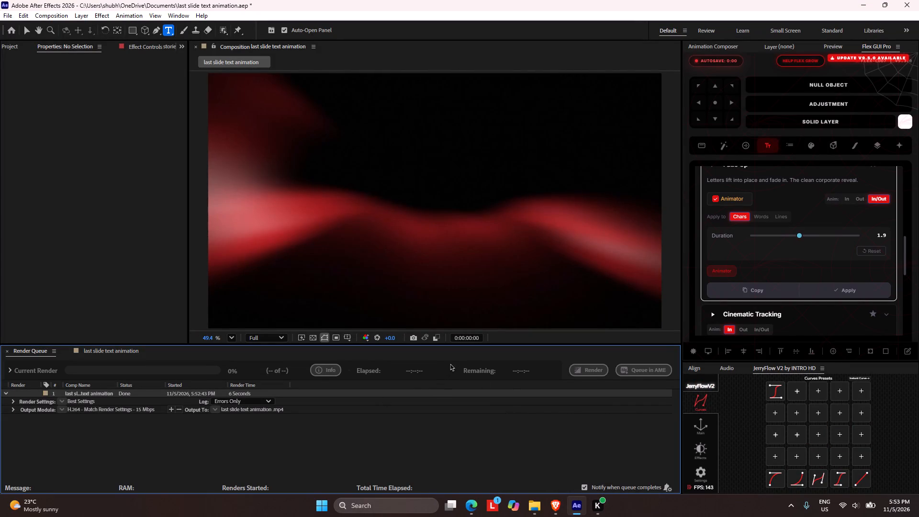
Switch to the Brave browser, resume the paused YouTube song "smile (Official Audio)", and return to After Effects.
left_click(548, 512)
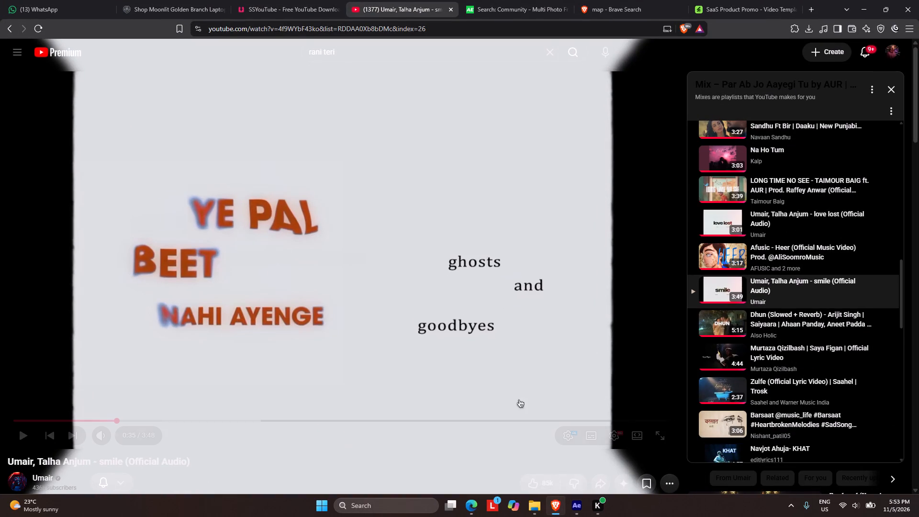
left_click(418, 322)
left_click(573, 508)
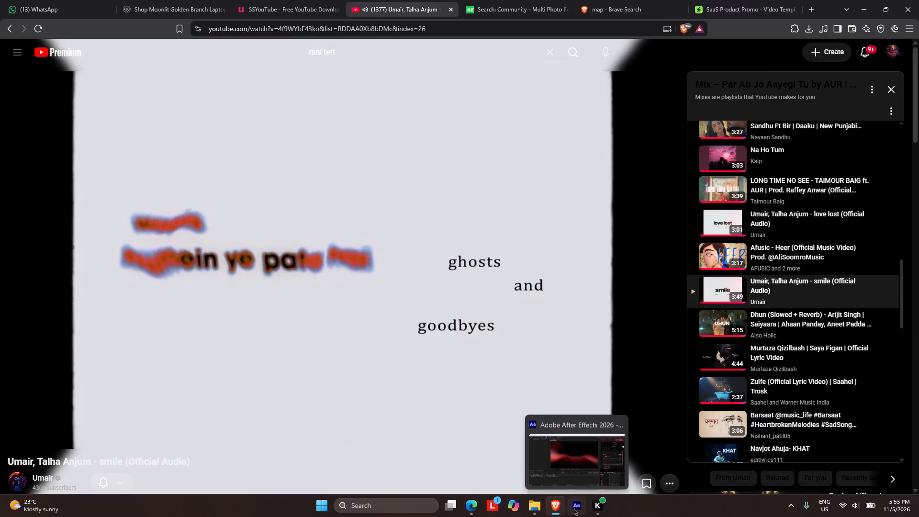
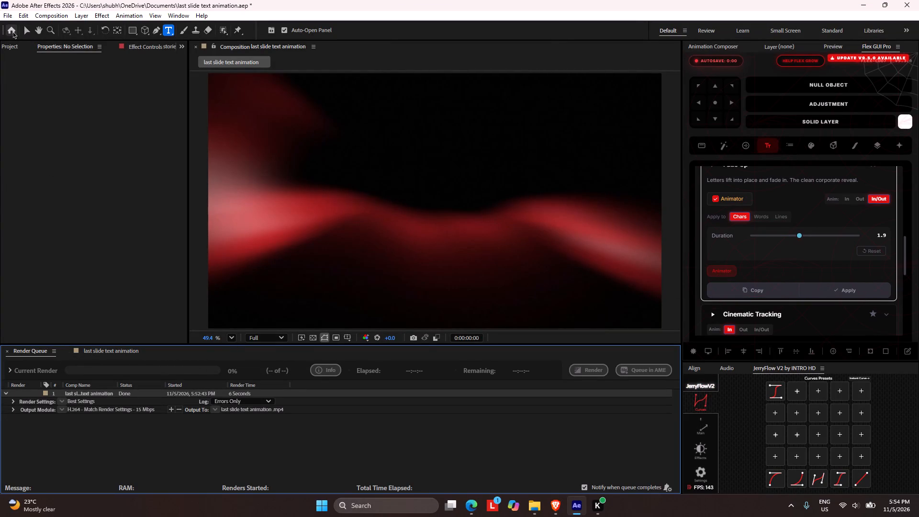
Create a new 1920 x 1080 composition at 60 fps with a six-second duration, keeping the default settings.
left_click(113, 353)
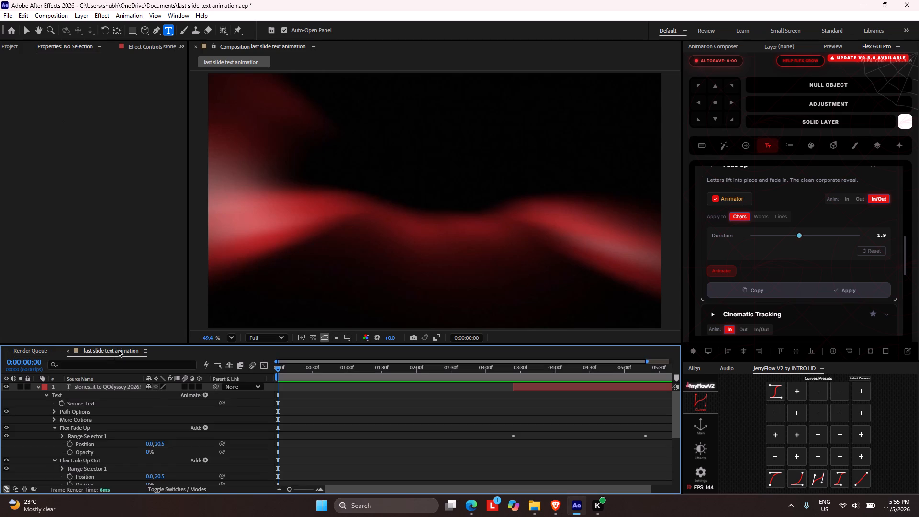
left_click(13, 48)
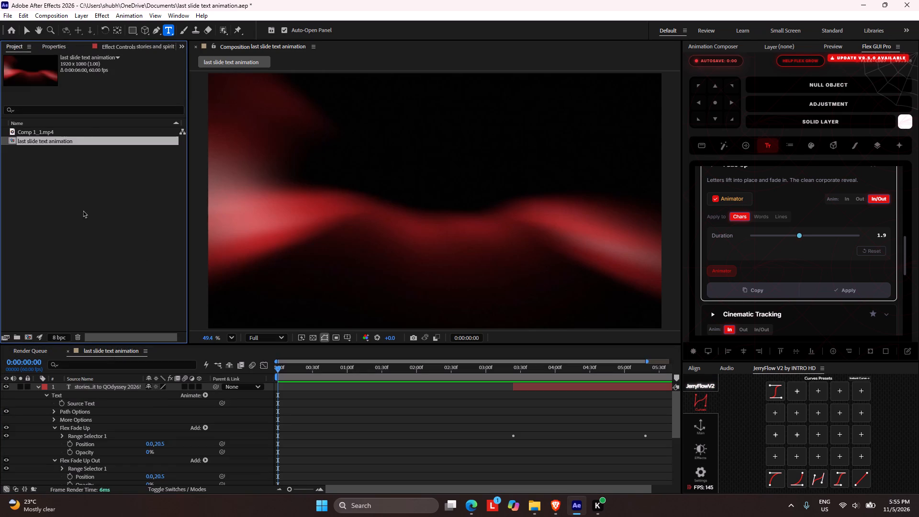
right_click(57, 200)
left_click(94, 204)
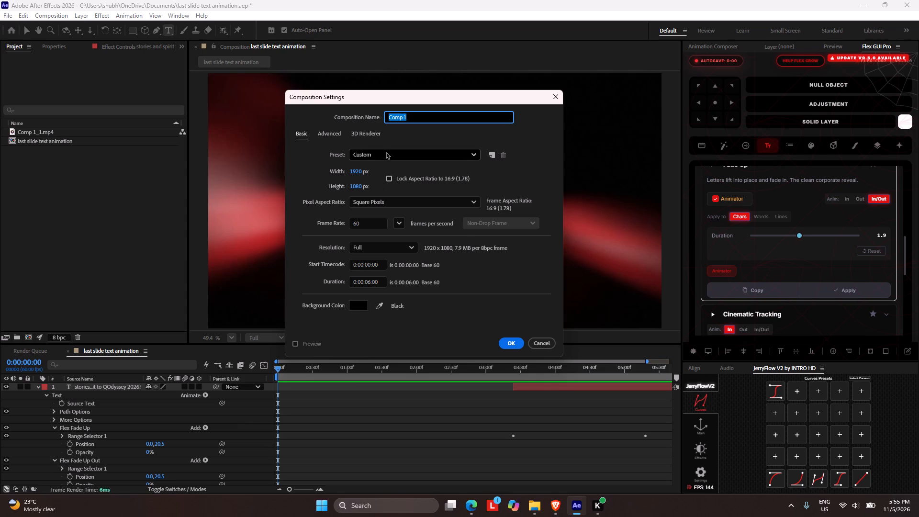
left_click(514, 344)
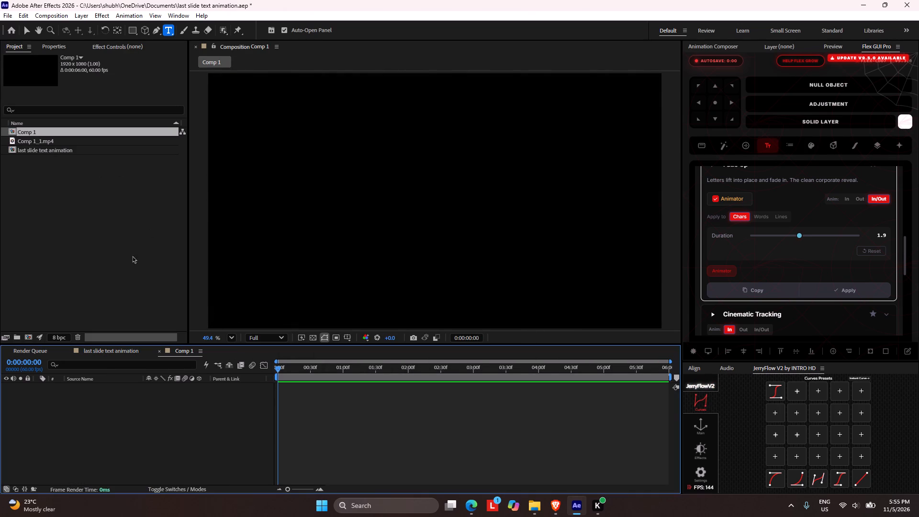
Add the Comp 1_1.mp4 background footage to the new composition as a layer starting at 0:00:00:00.
left_click_drag(34, 140, 65, 296)
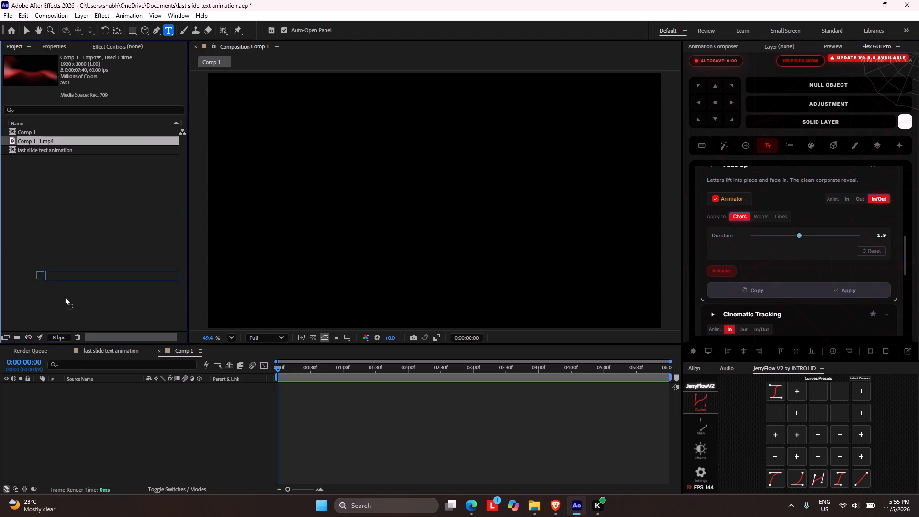
left_click_drag(65, 296, 79, 410)
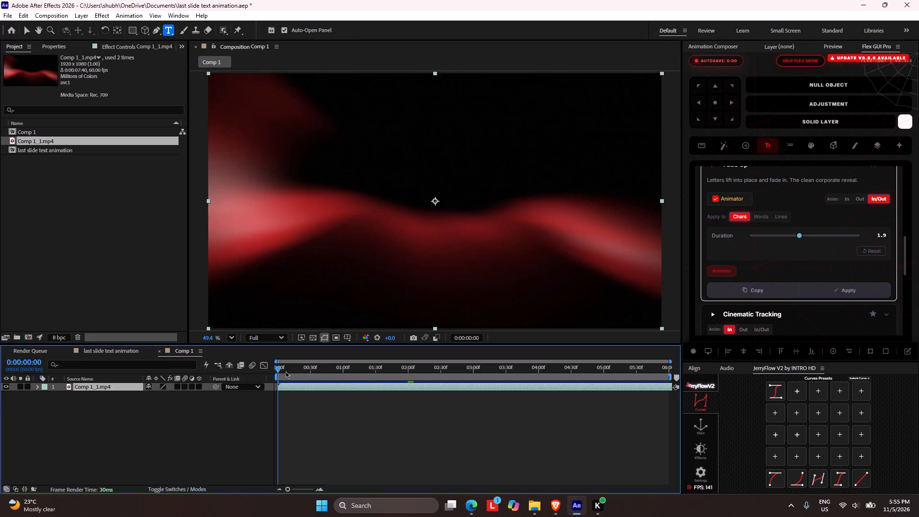
left_click_drag(288, 368, 277, 334)
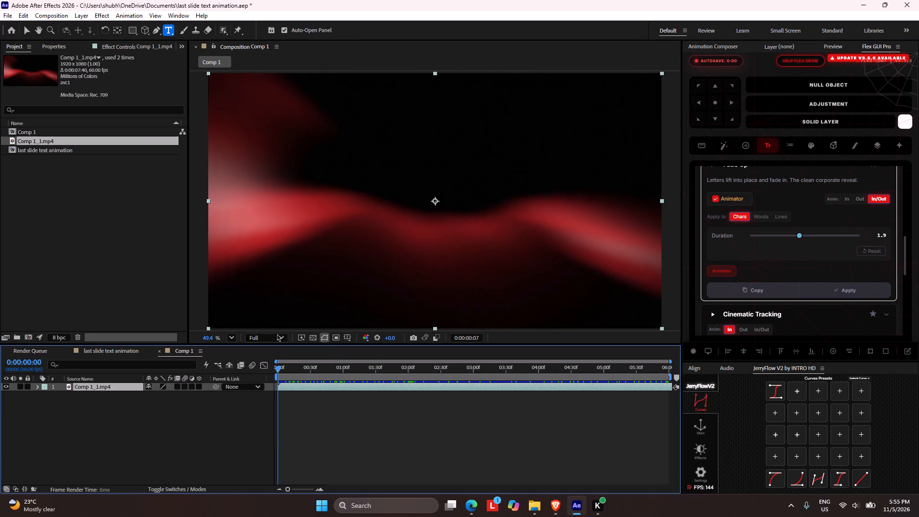
Preview the background footage in Comp 1 by scrubbing through to its end and playing it from the start.
left_click_drag(277, 334, 278, 335)
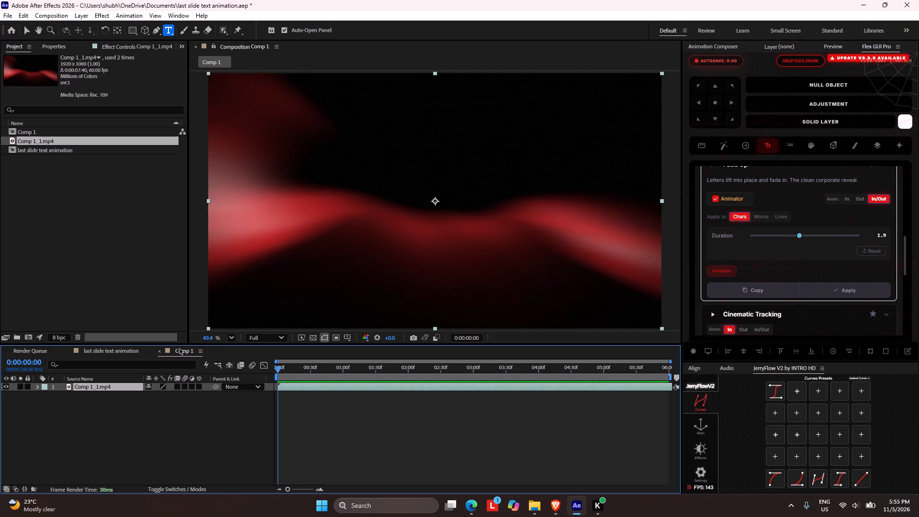
left_click_drag(284, 370, 670, 361)
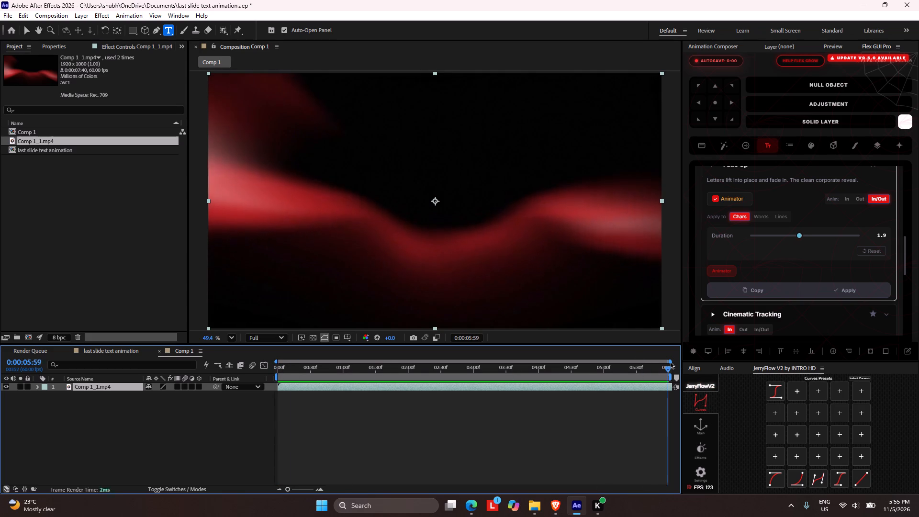
left_click_drag(670, 361, 726, 359)
left_click_drag(726, 359, 209, 376)
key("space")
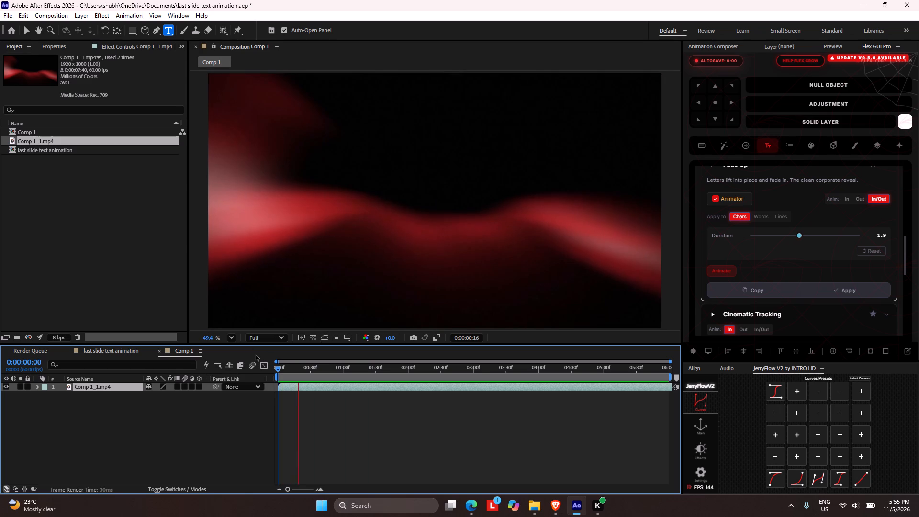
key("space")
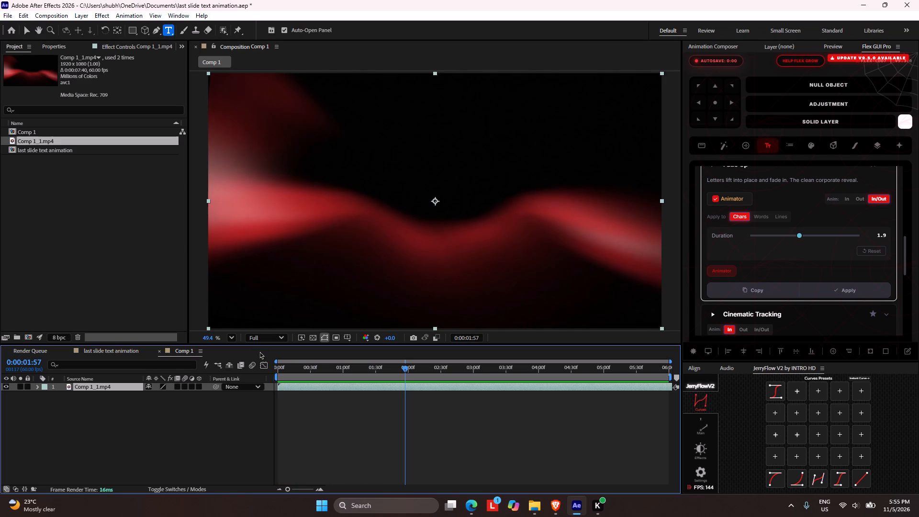
left_click_drag(287, 370, 260, 370)
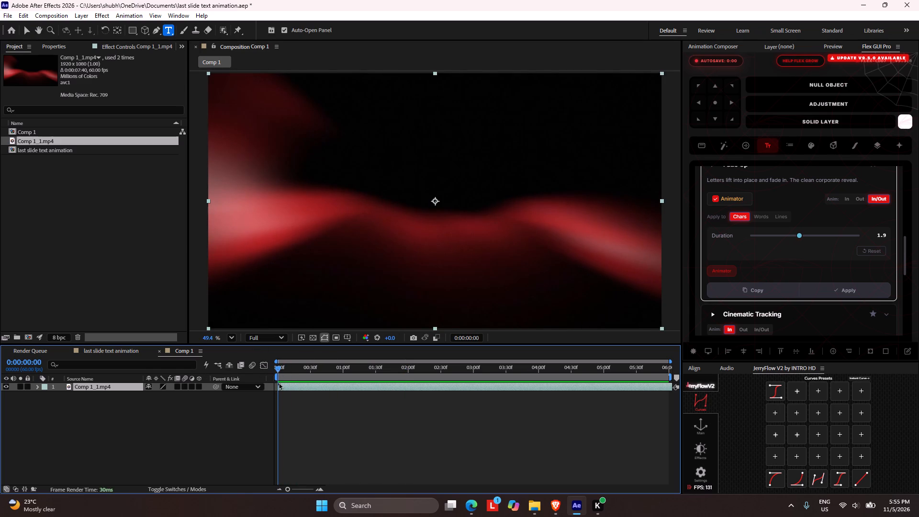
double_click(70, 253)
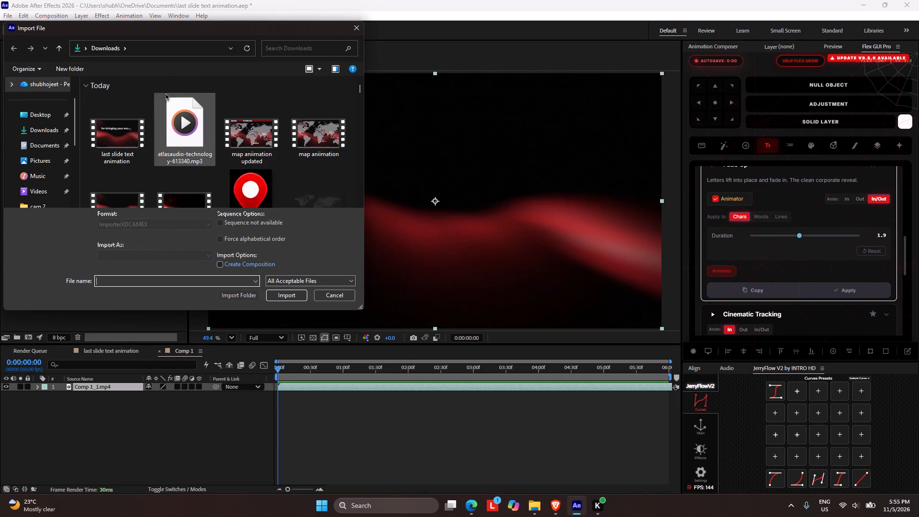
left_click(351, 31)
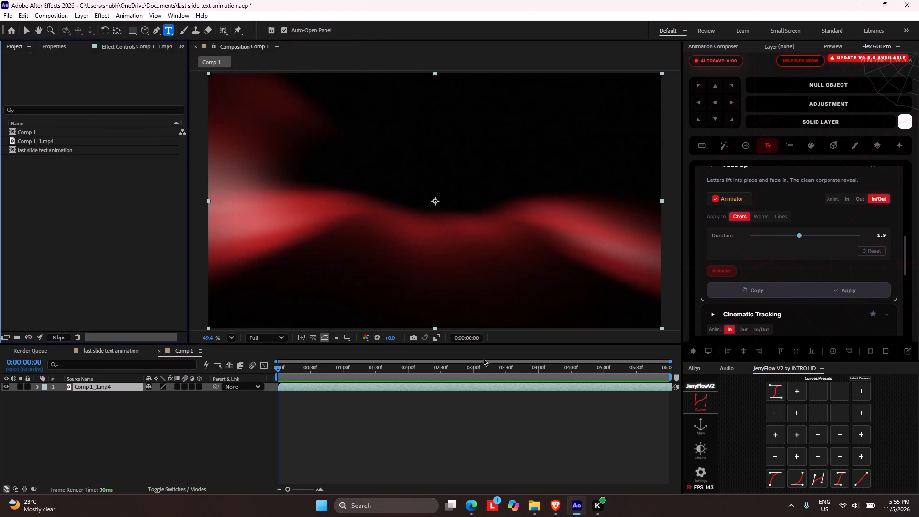
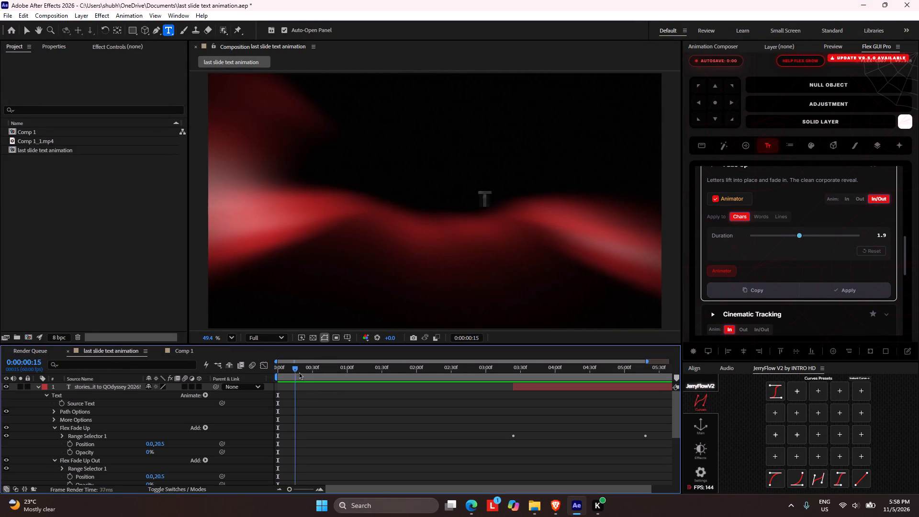
Start a new text layer near the centre of the red background in Comp 1, beginning at 0:00:00:00.
left_click_drag(299, 372, 301, 371)
left_click(188, 356)
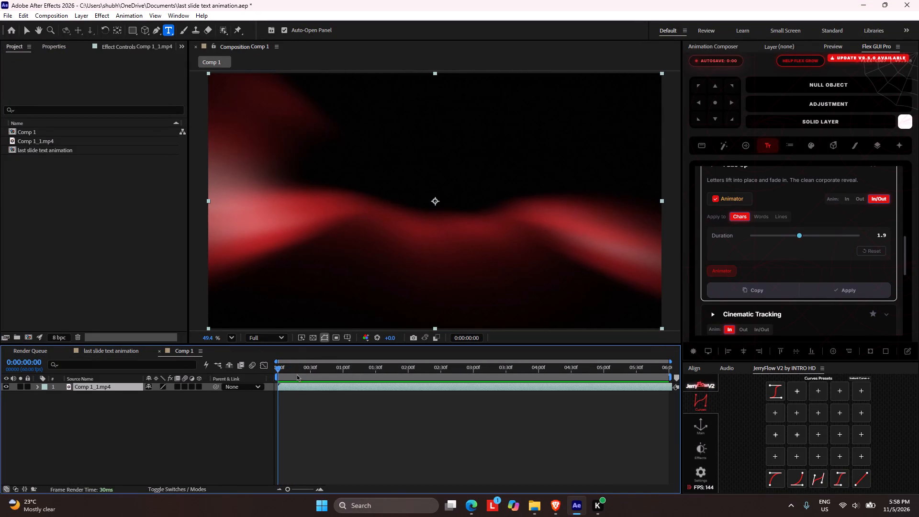
left_click_drag(291, 371, 268, 356)
left_click(391, 199)
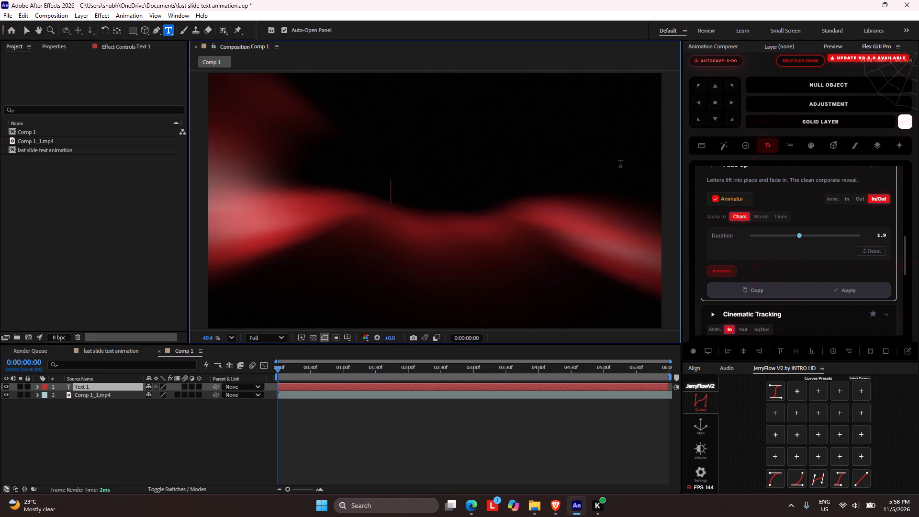
Paste the line "Everyone came together" into the new text layer.
key("ctrl+v")
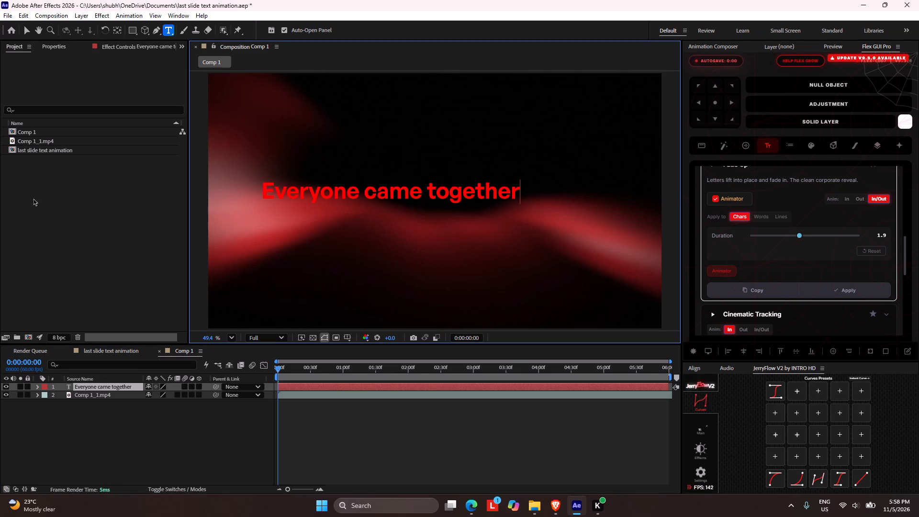
left_click(93, 411)
Change the fill colour of the whole "Everyone came together" text to white.
left_click(88, 385)
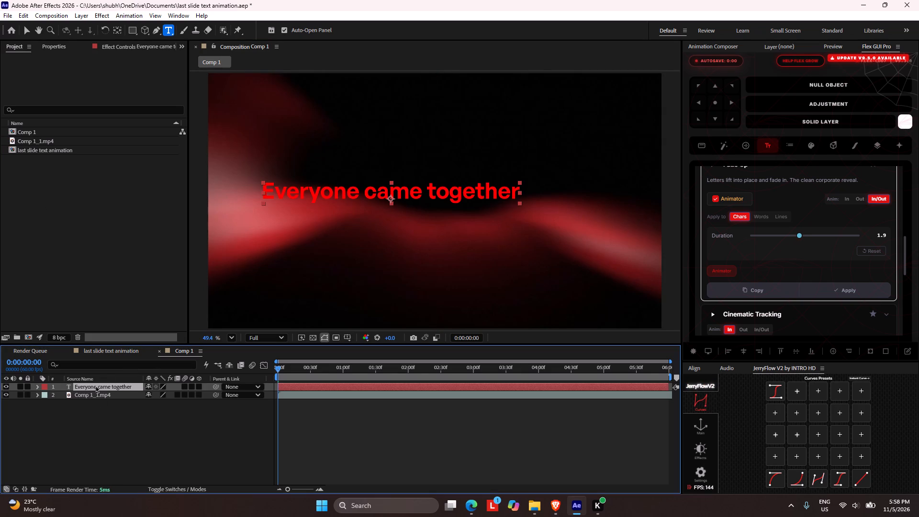
left_click(53, 48)
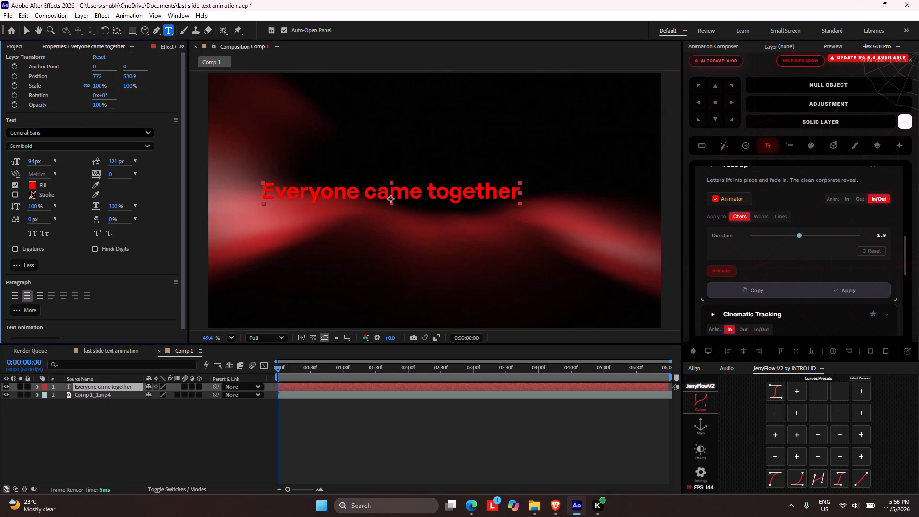
double_click(95, 387)
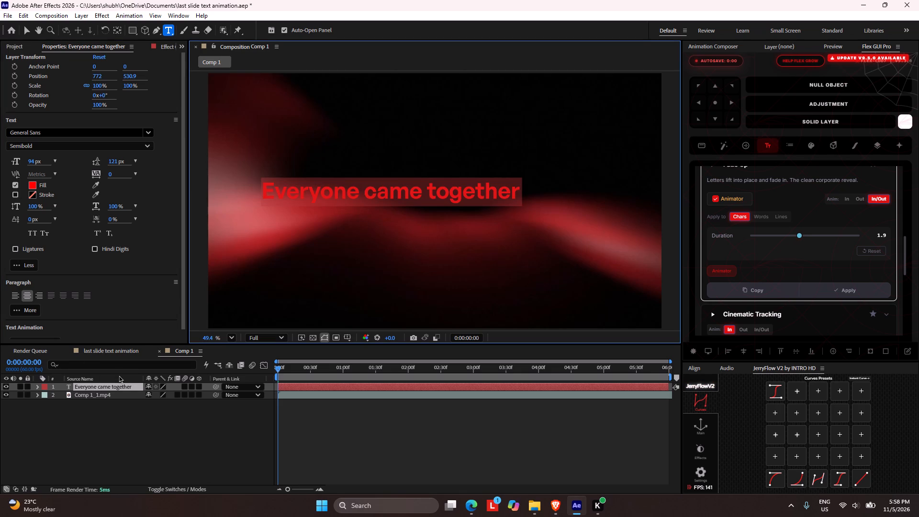
left_click(31, 185)
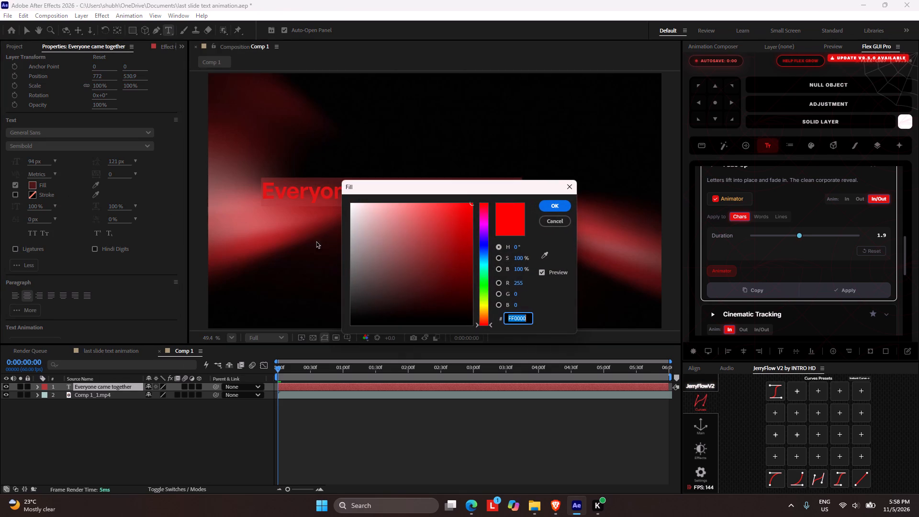
left_click_drag(384, 221, 291, 193)
left_click(549, 205)
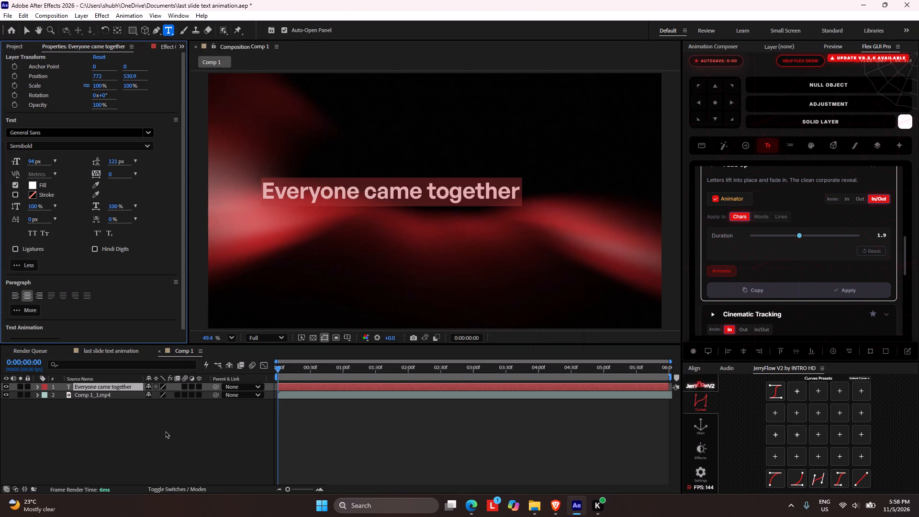
left_click(150, 436)
Centre the "Everyone came together" text layer vertically and horizontally in the composition.
left_click(80, 387)
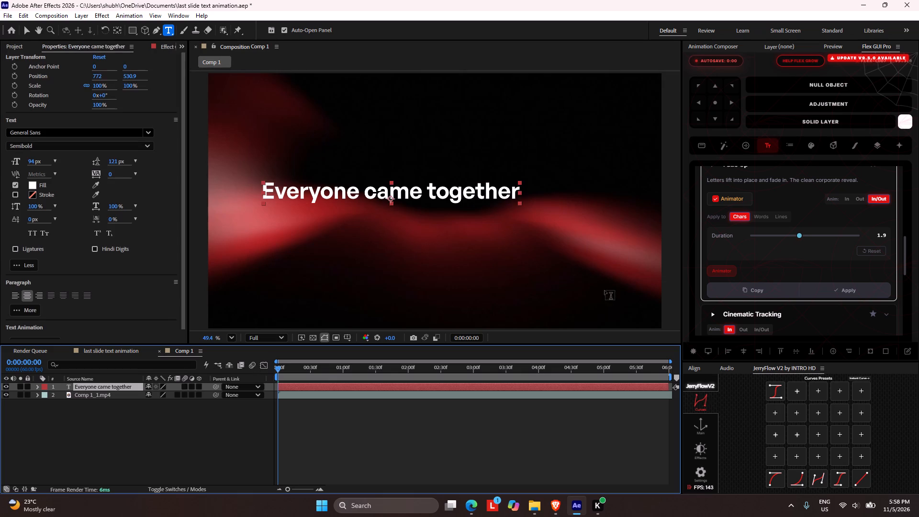
left_click(792, 352)
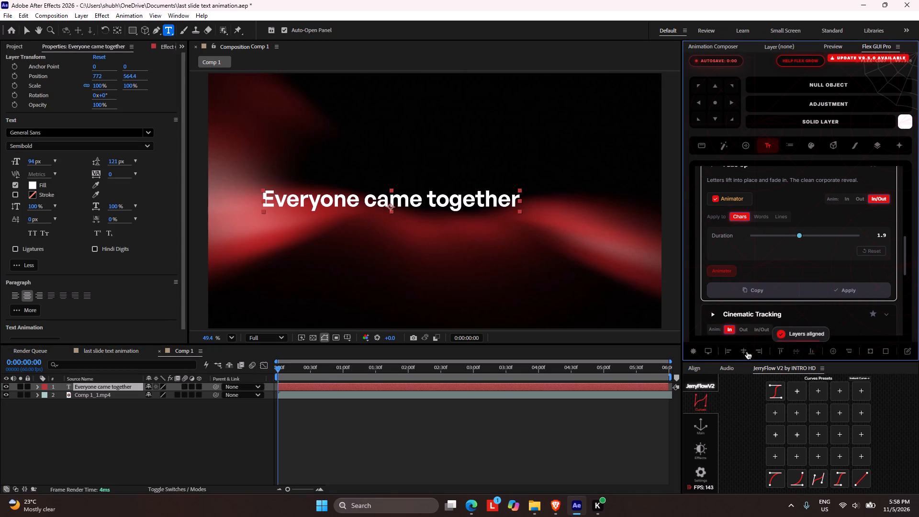
left_click(739, 350)
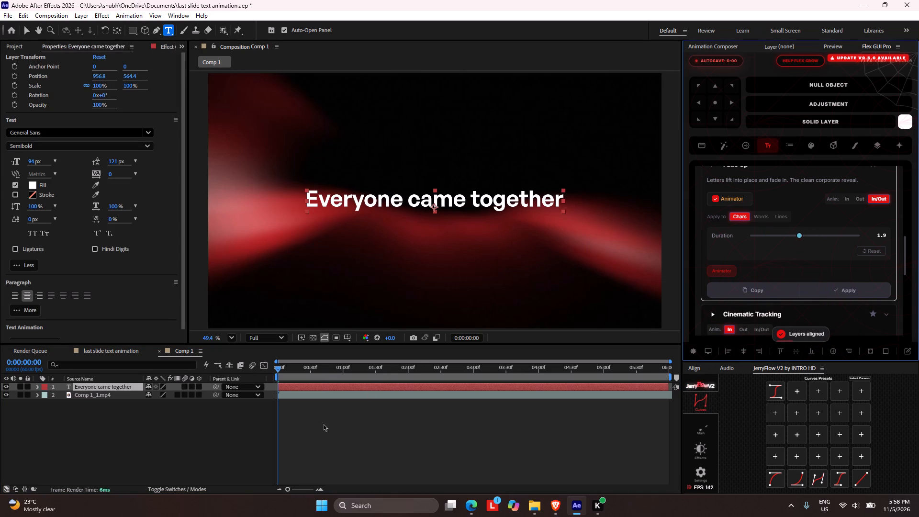
left_click(341, 427)
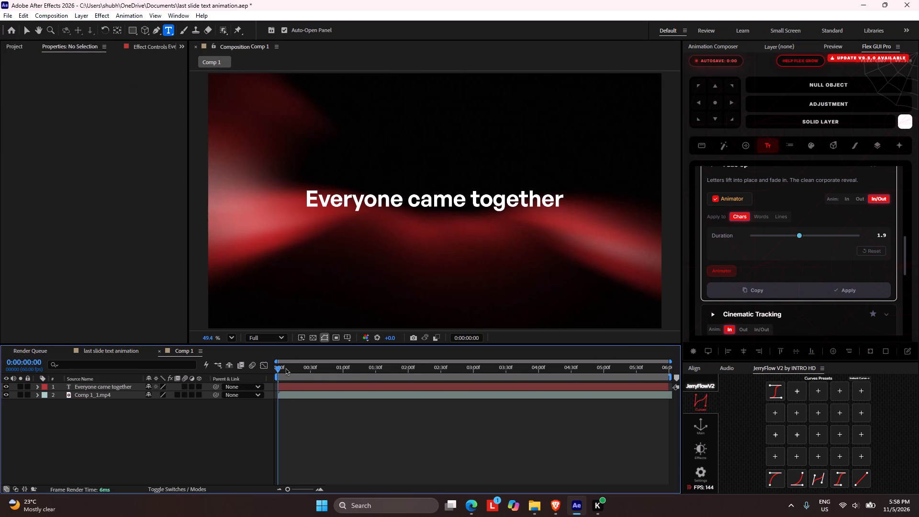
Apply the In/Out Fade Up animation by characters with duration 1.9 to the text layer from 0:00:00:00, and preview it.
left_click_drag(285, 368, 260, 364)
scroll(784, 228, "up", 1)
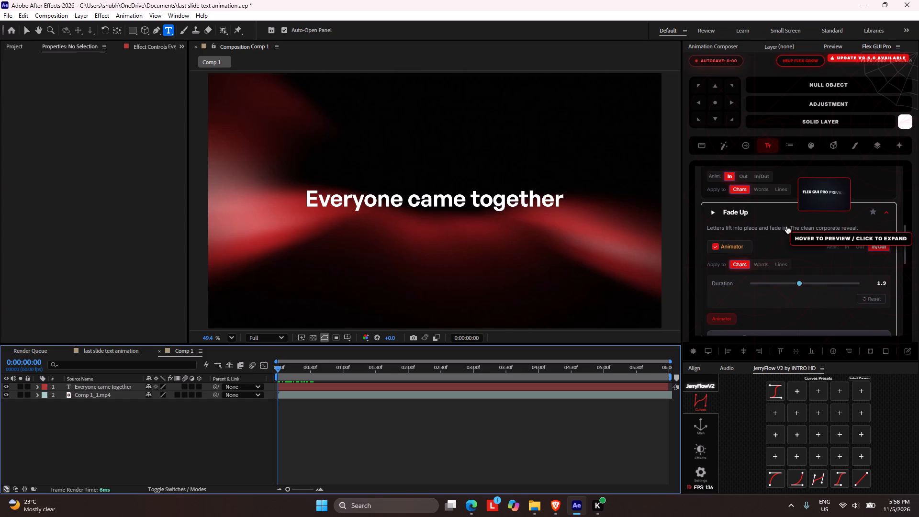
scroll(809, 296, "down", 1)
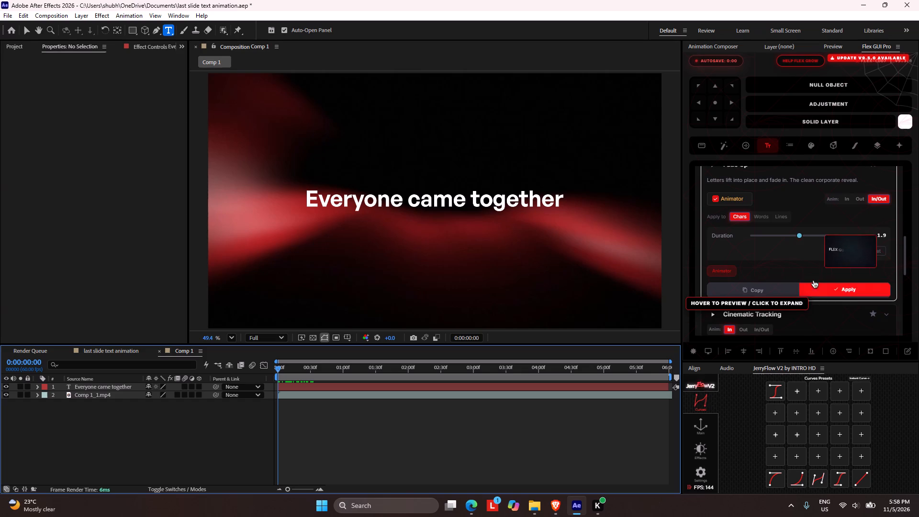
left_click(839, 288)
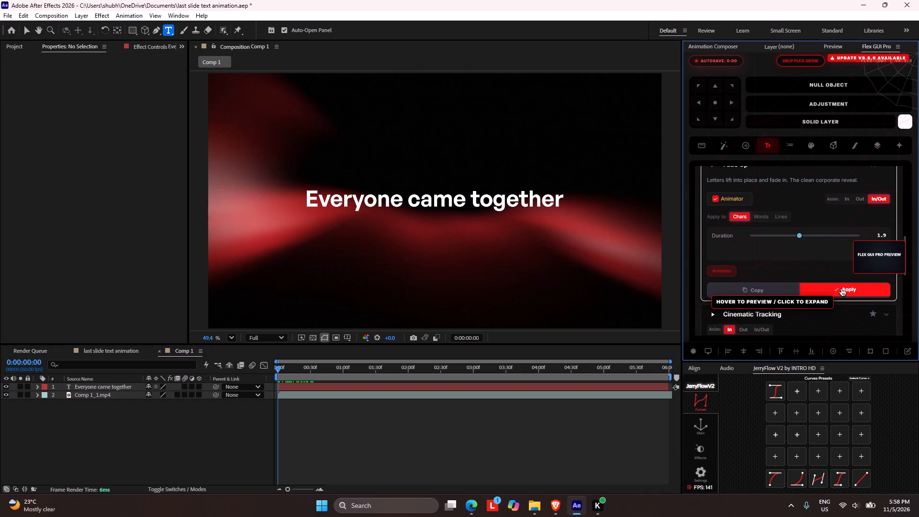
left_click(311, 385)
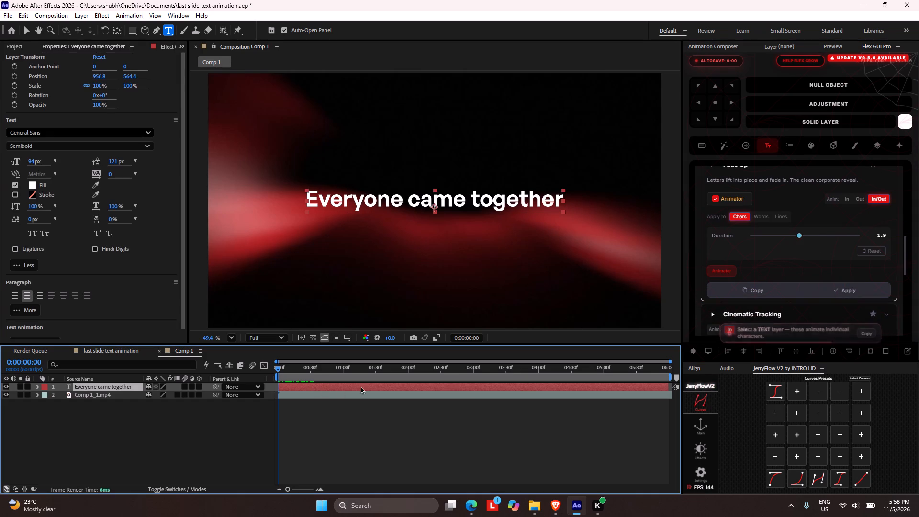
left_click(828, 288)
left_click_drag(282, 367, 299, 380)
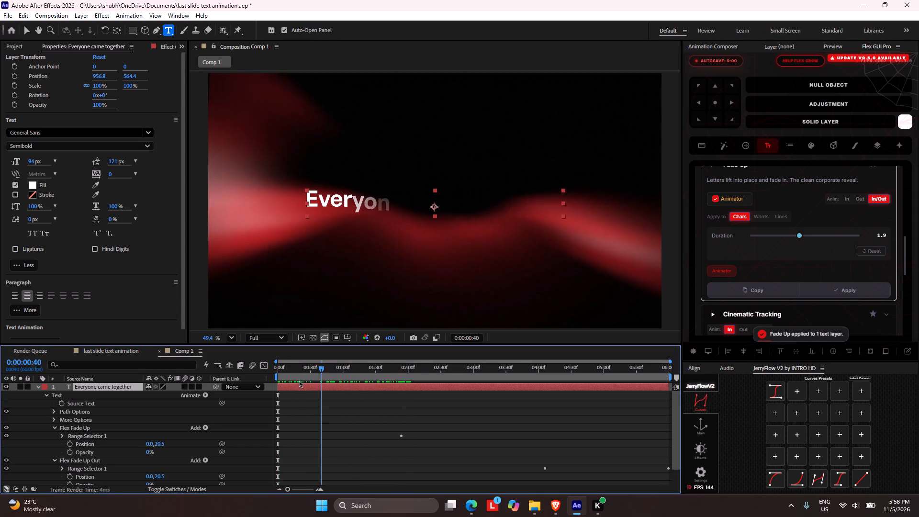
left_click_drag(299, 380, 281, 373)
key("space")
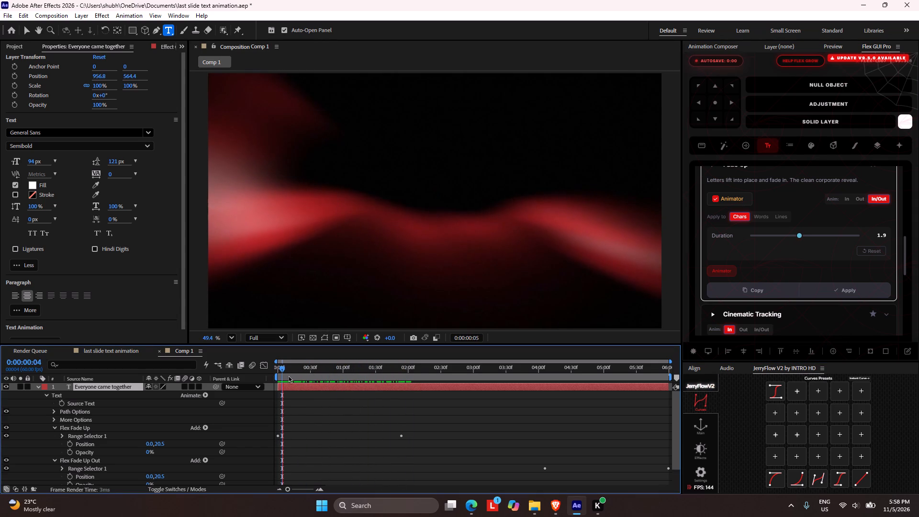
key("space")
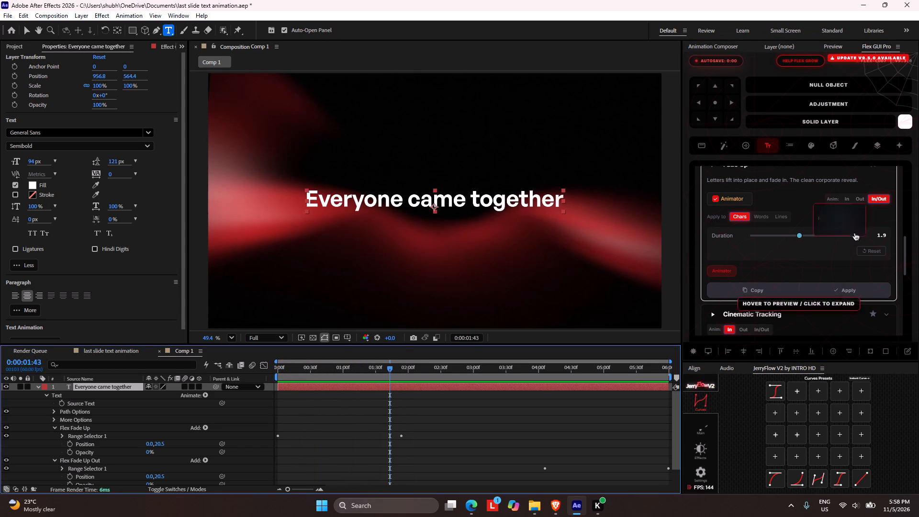
Set the Fade Up preset's duration to 1.4 and dismiss the script error.
left_click_drag(798, 235, 785, 236)
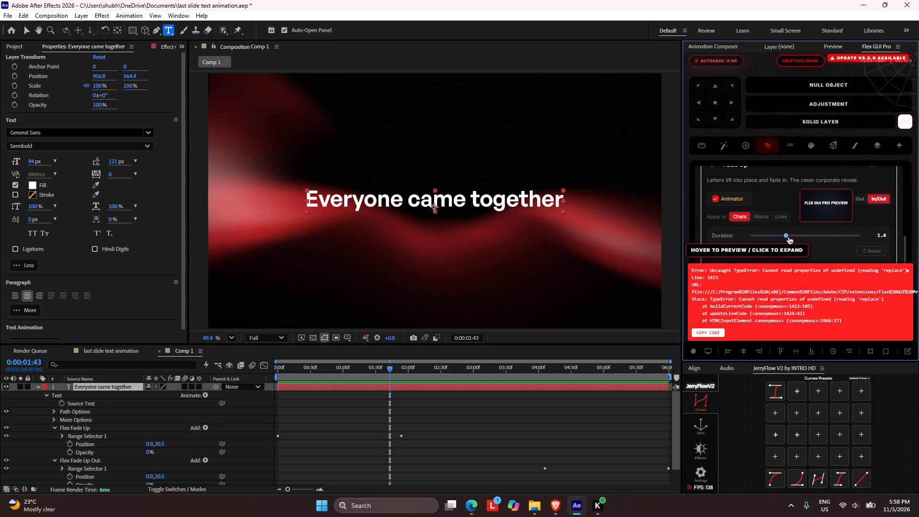
left_click(714, 335)
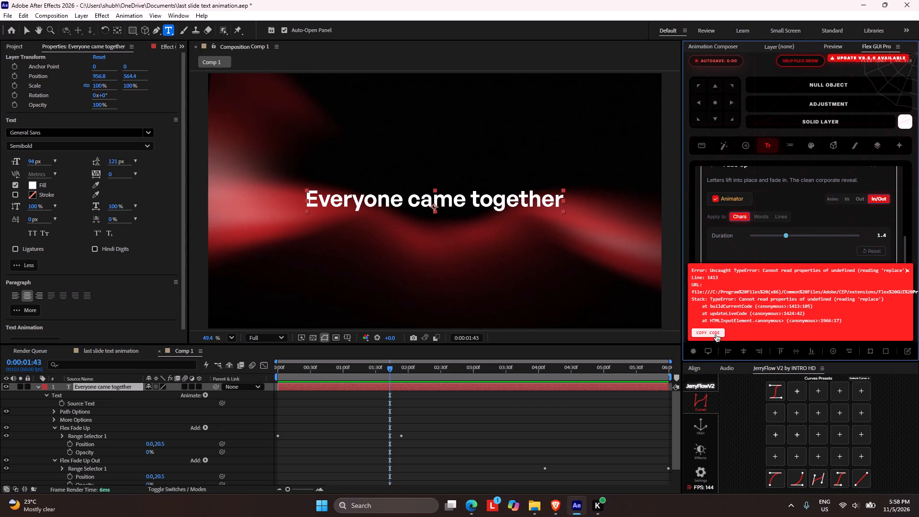
left_click(907, 271)
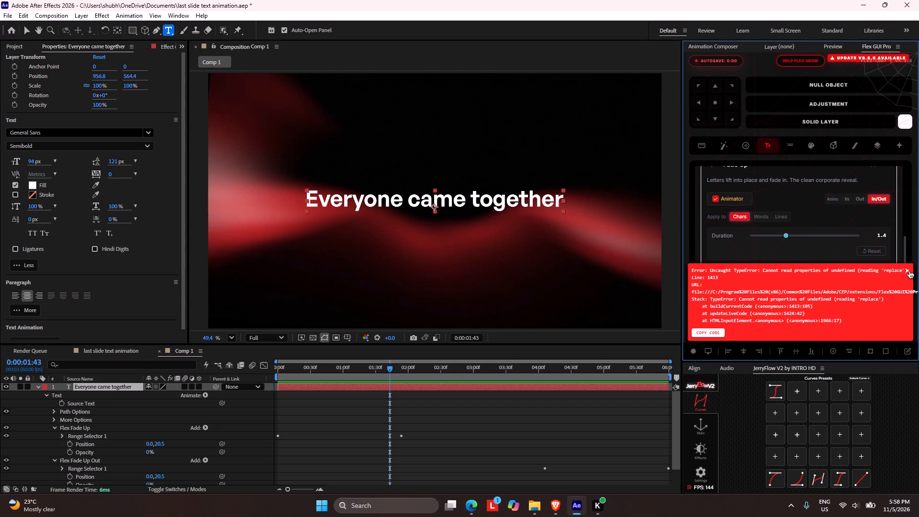
triple_click(905, 269)
triple_click(907, 270)
double_click(907, 270)
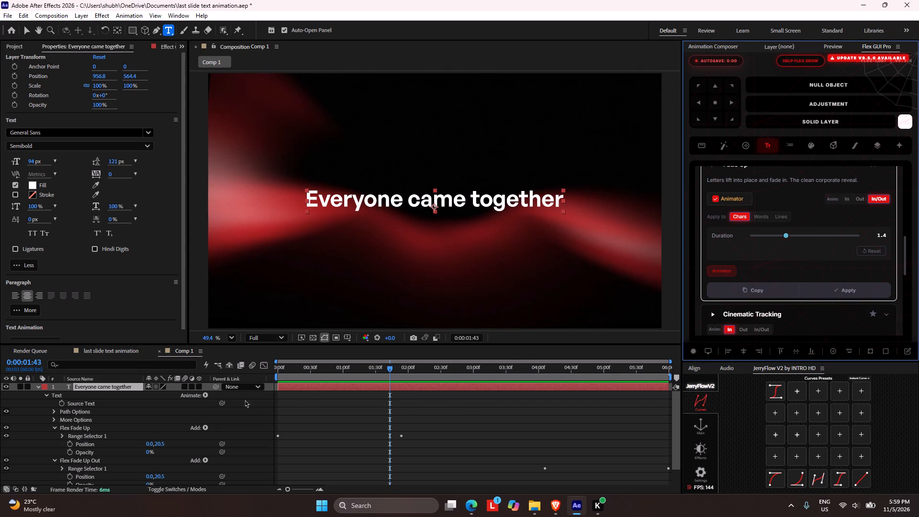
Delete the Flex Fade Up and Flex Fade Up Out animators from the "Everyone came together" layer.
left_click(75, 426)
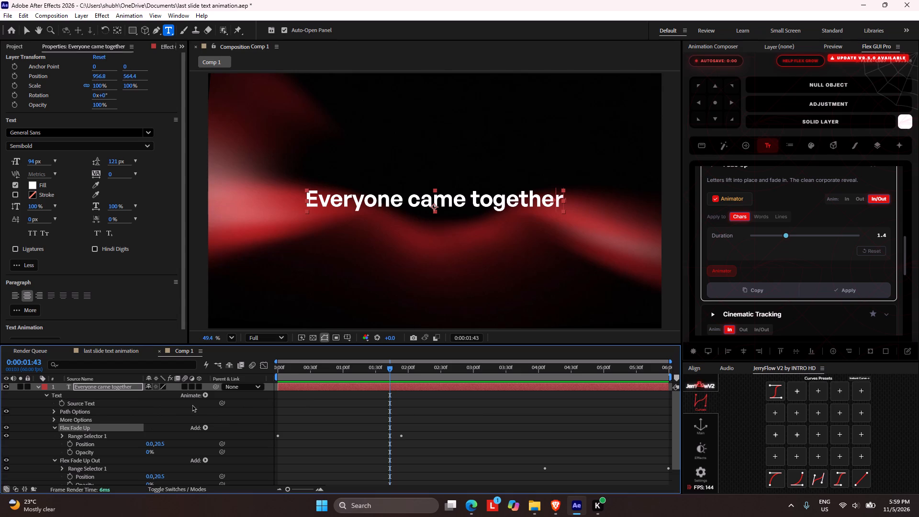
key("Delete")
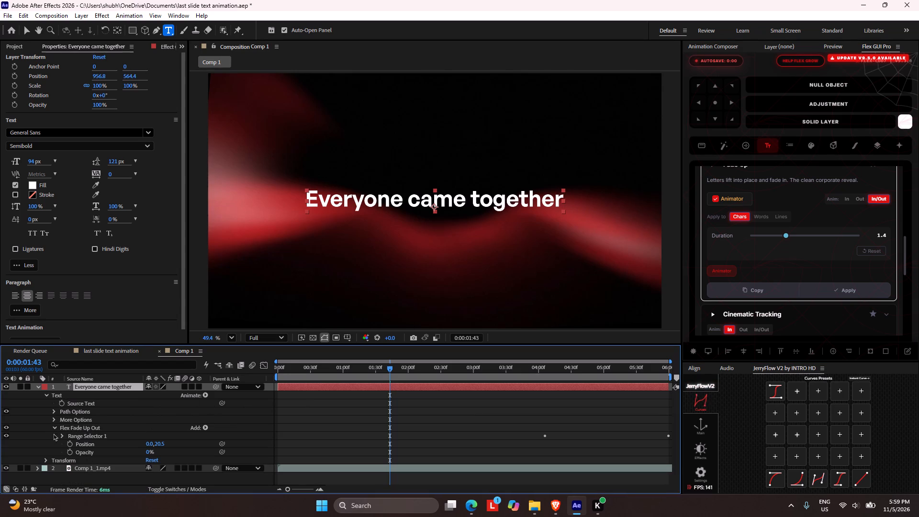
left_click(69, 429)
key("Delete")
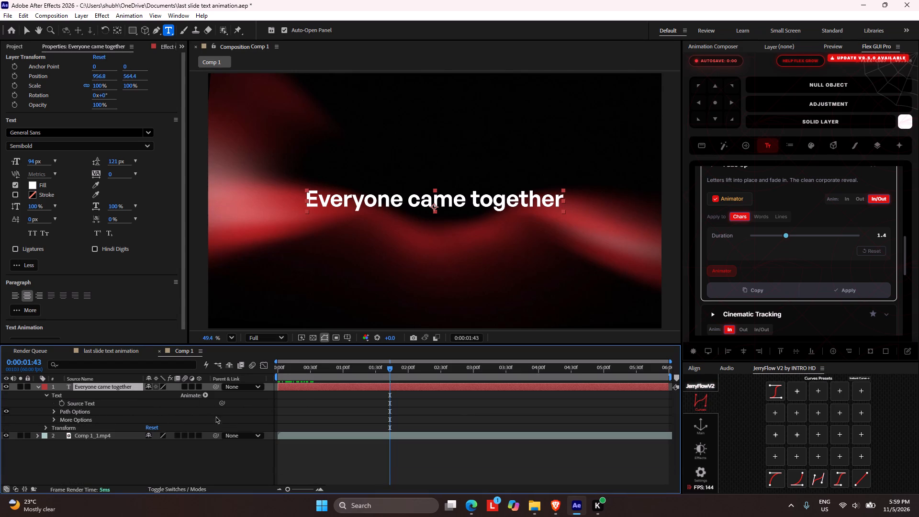
Apply the In/Out Fade Up animation with duration 1.4 to the text layer from 0:00:00:00, and preview it.
left_click_drag(293, 366, 262, 371)
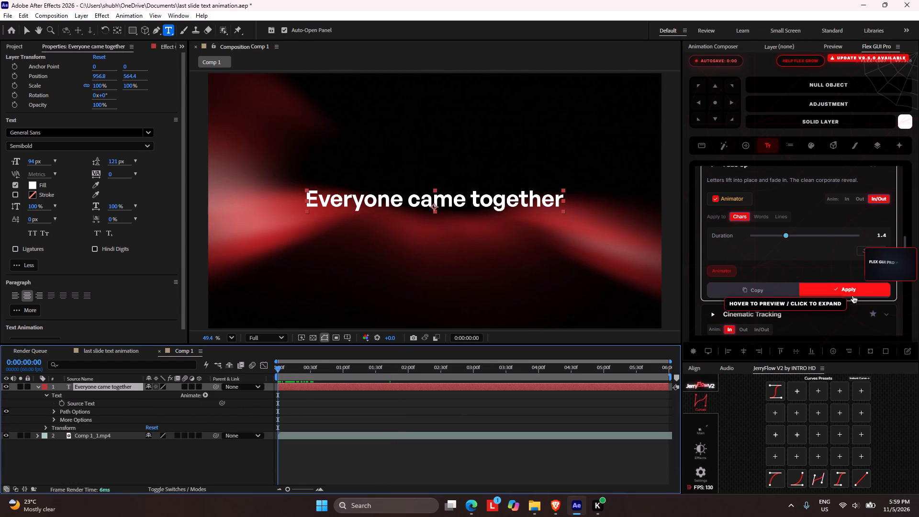
left_click(850, 295)
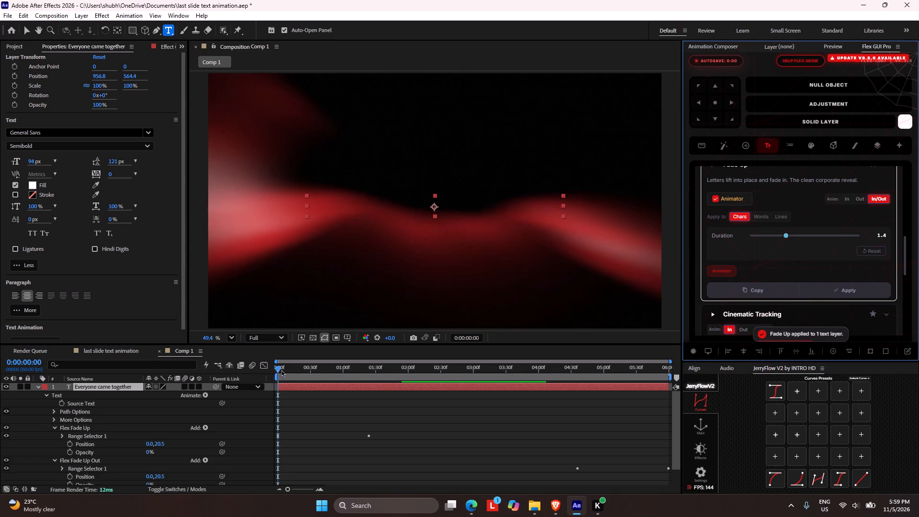
left_click_drag(282, 370, 271, 367)
key("space")
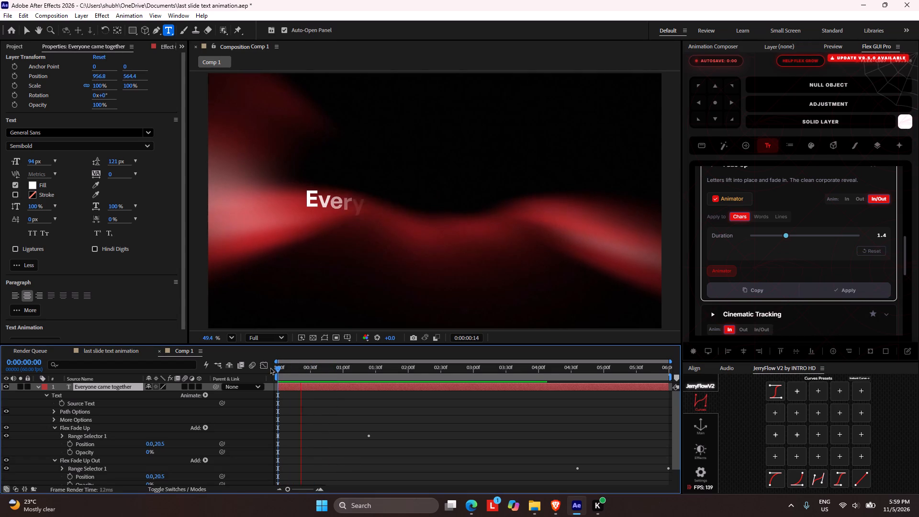
key("space")
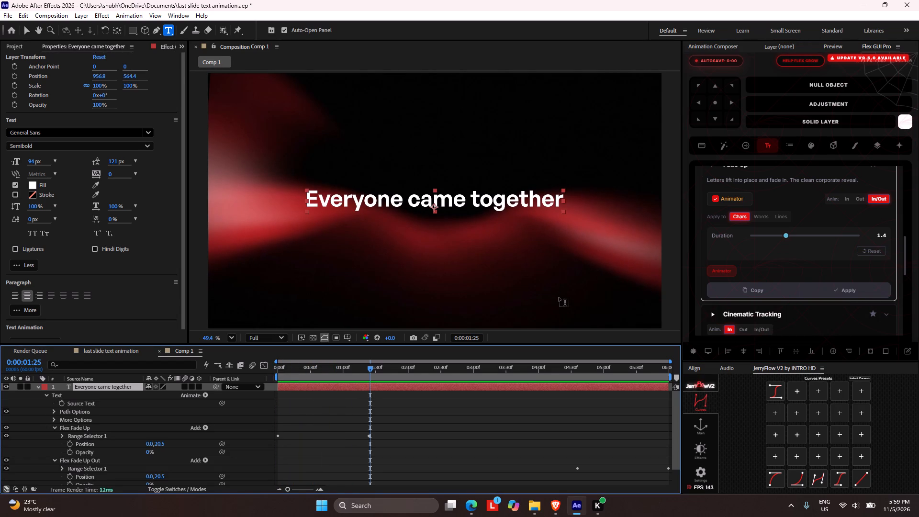
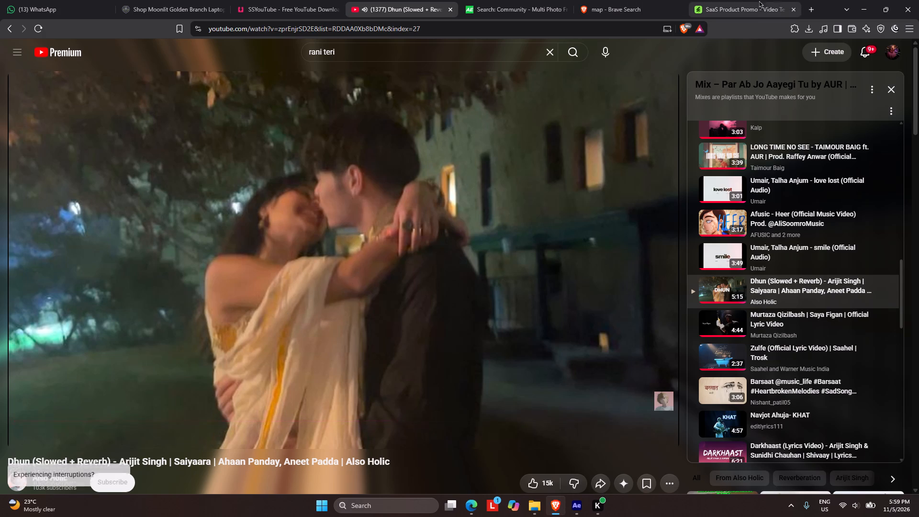
Switch back to After Effects and move Comp 1's current time to 0:00:01:13.
left_click(864, 10)
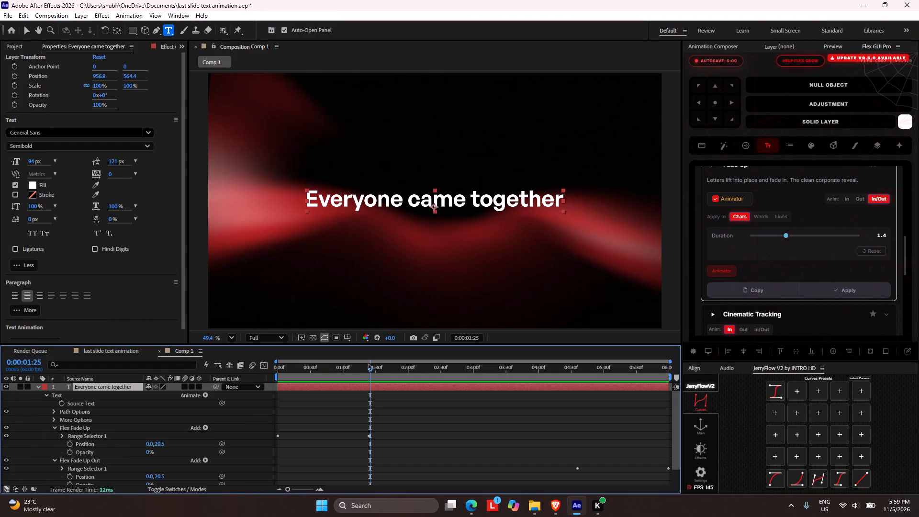
left_click_drag(364, 368, 357, 391)
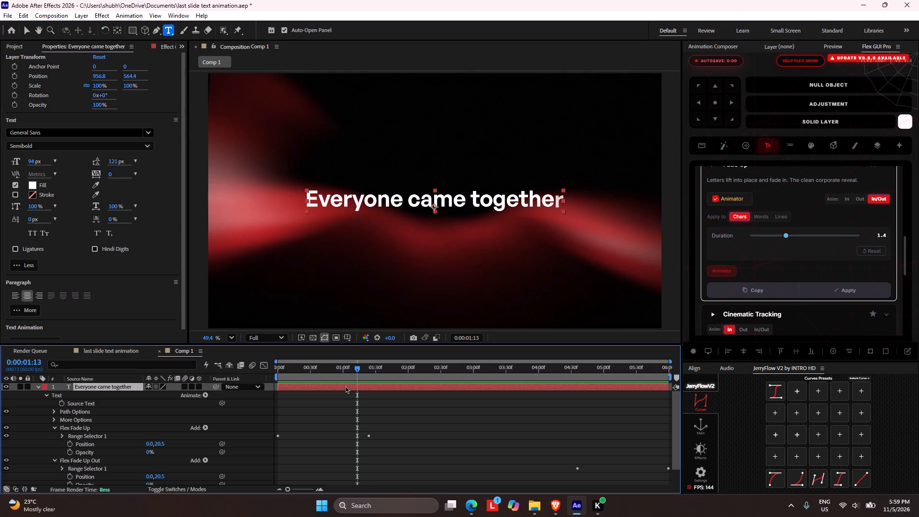
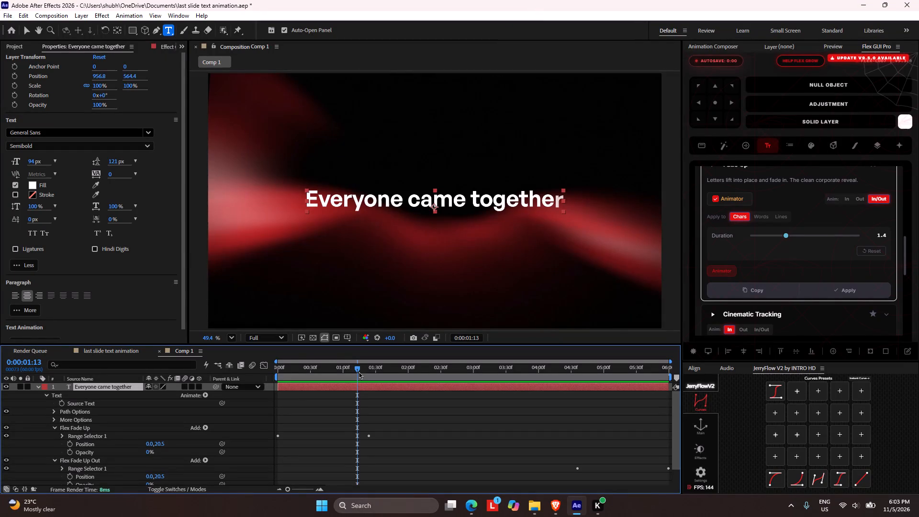
Scrub through Comp 1 to review the "Everyone came together" text's fade-in and fade-out, collapsing the text layer's properties along the way.
left_click_drag(357, 371, 280, 351)
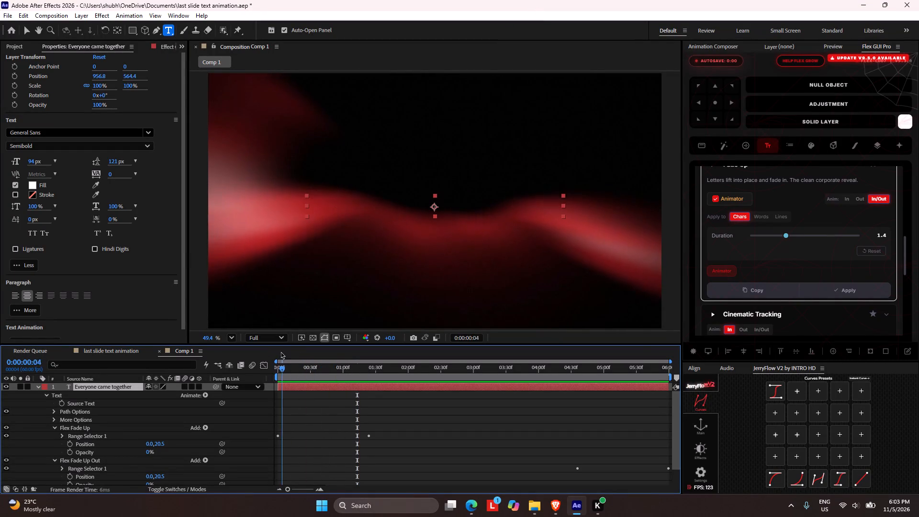
left_click_drag(280, 351, 498, 373)
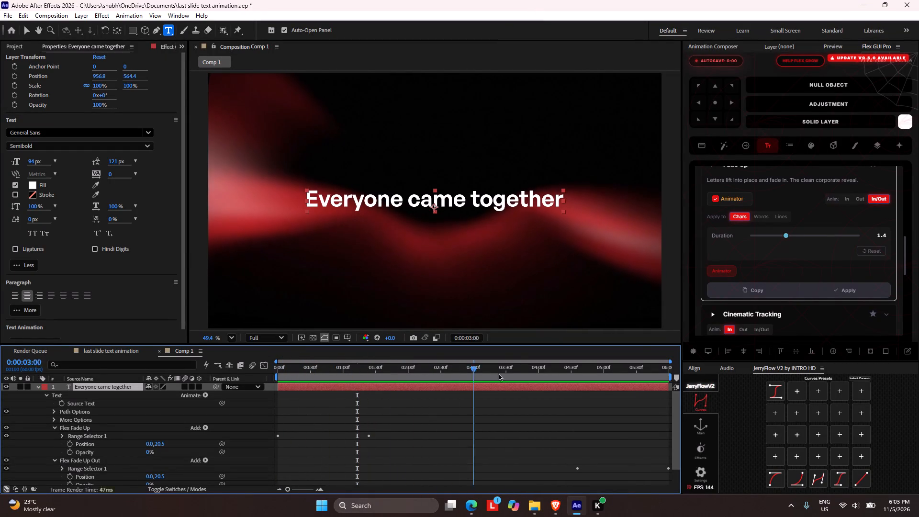
left_click_drag(498, 373, 323, 362)
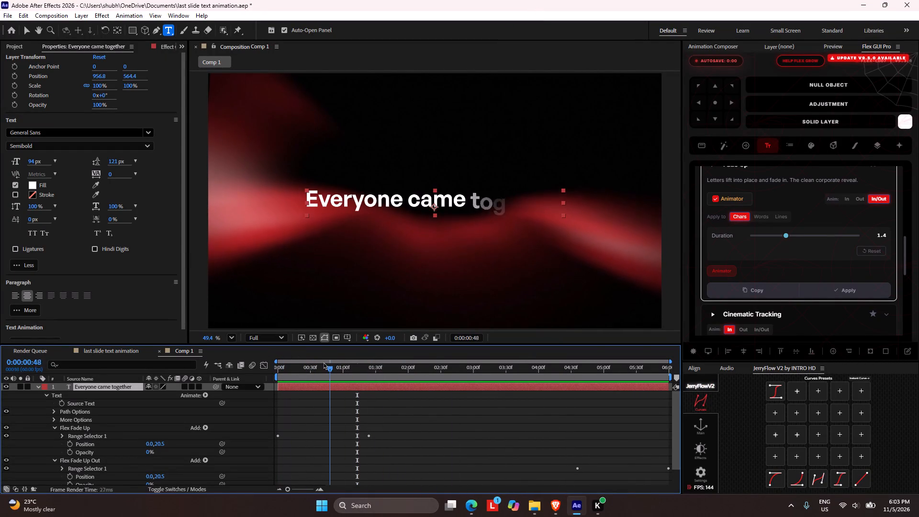
left_click_drag(323, 362, 316, 363)
left_click(37, 389)
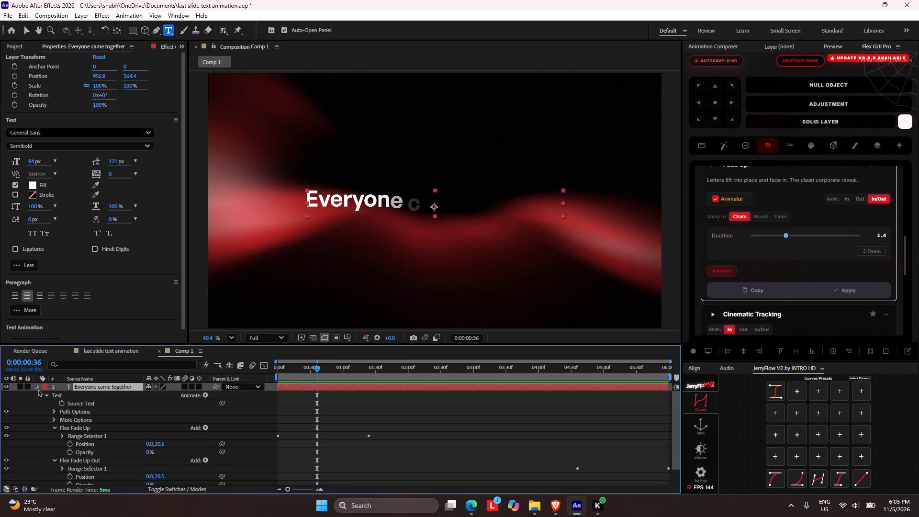
left_click_drag(320, 372, 665, 386)
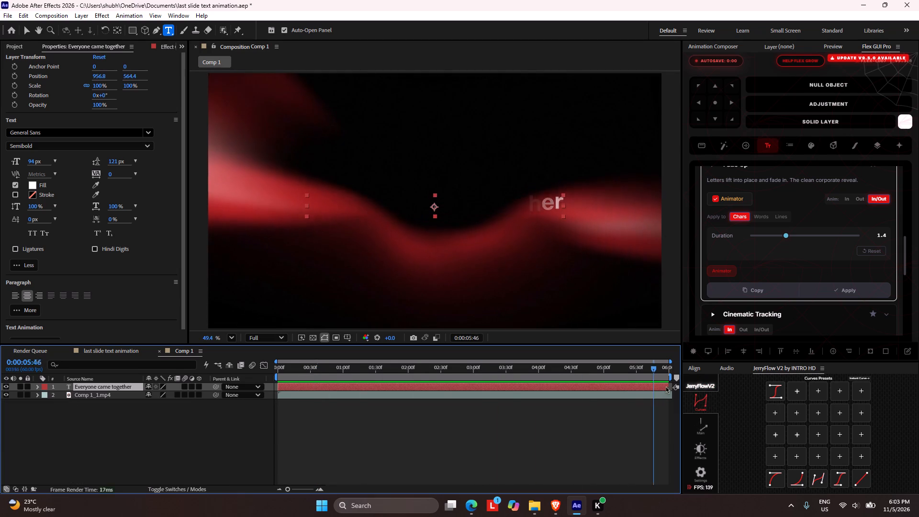
left_click_drag(665, 386, 664, 382)
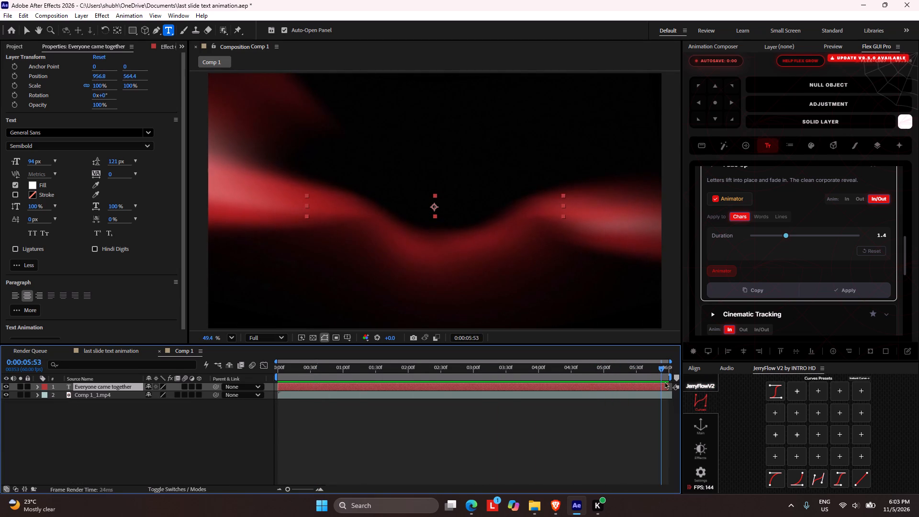
left_click_drag(664, 382, 354, 351)
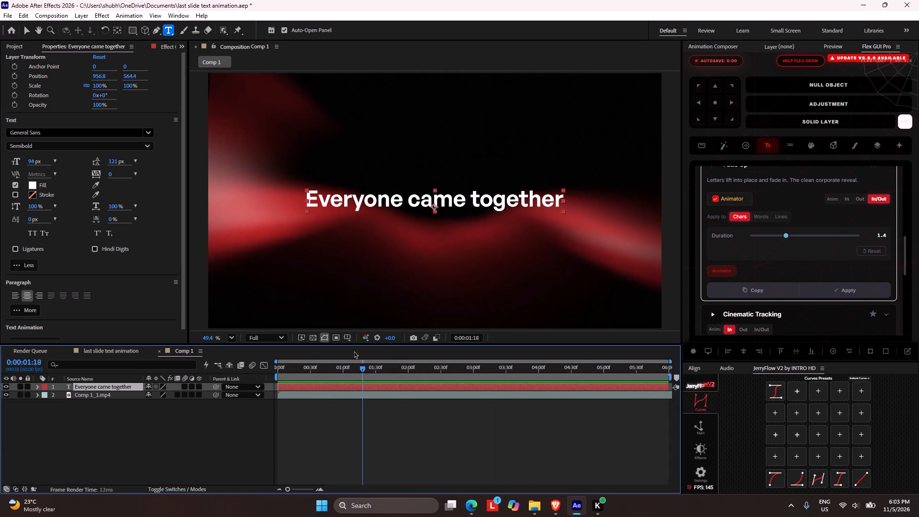
left_click_drag(354, 351, 452, 339)
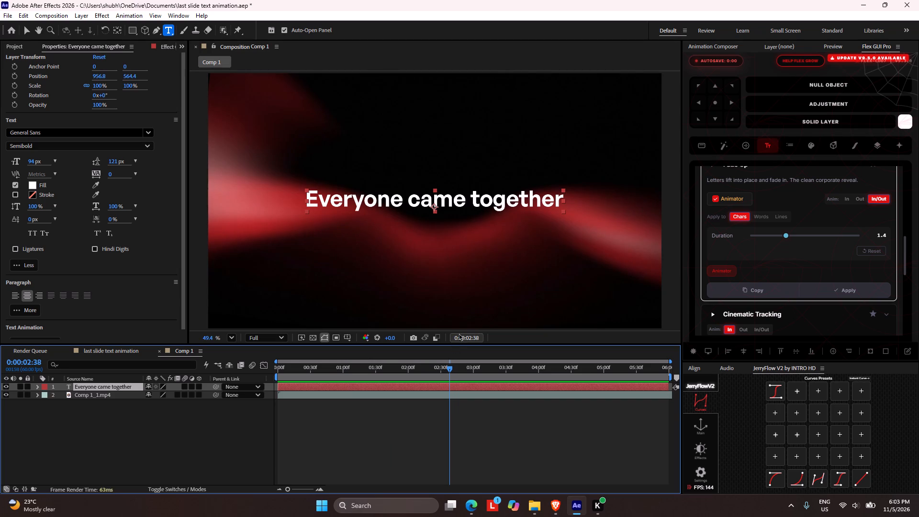
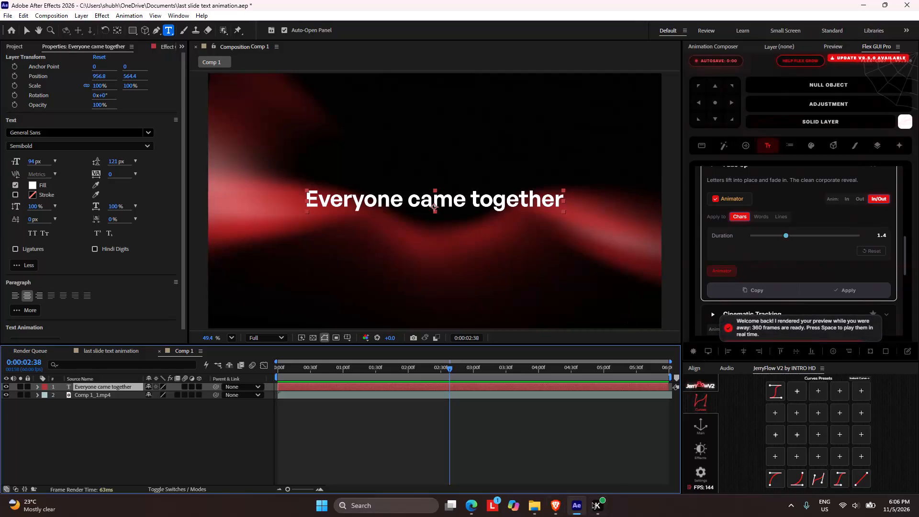
Scrub the opening of Comp 1 to review how the "Everyone came together" text fades in over the red background.
left_click_drag(304, 367, 278, 371)
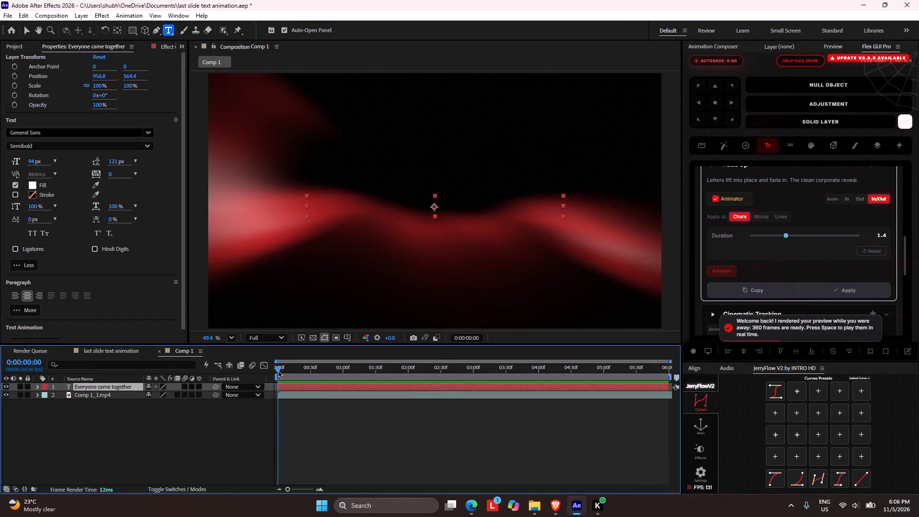
left_click_drag(278, 371, 361, 389)
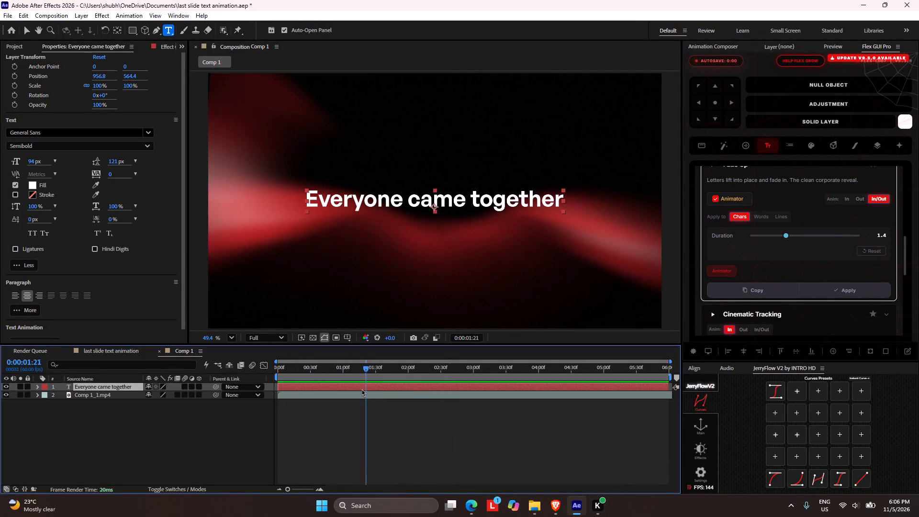
left_click_drag(361, 389, 385, 382)
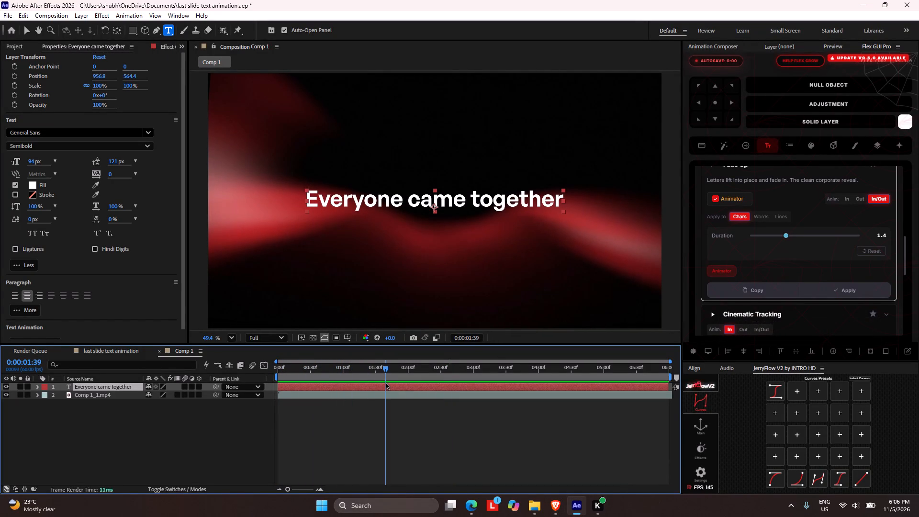
left_click_drag(385, 382, 386, 381)
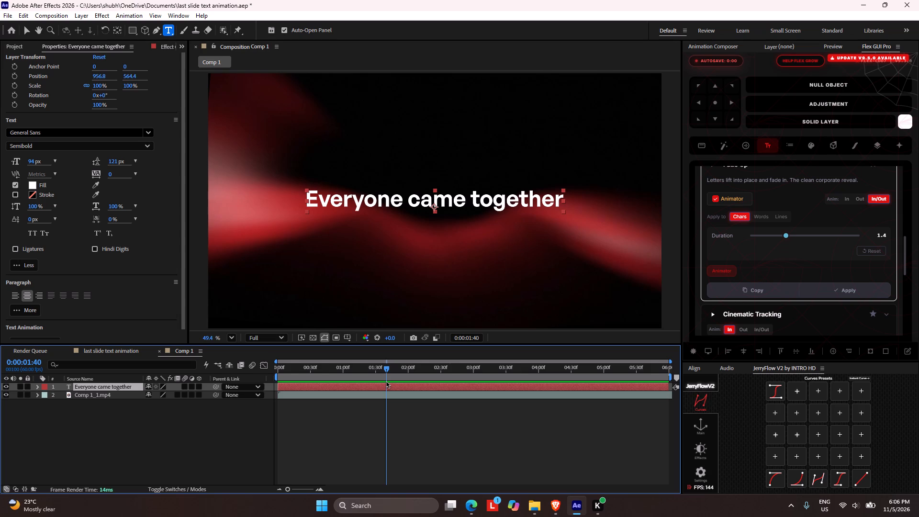
scroll(507, 258, "down", 2)
scroll(511, 244, "up", 1)
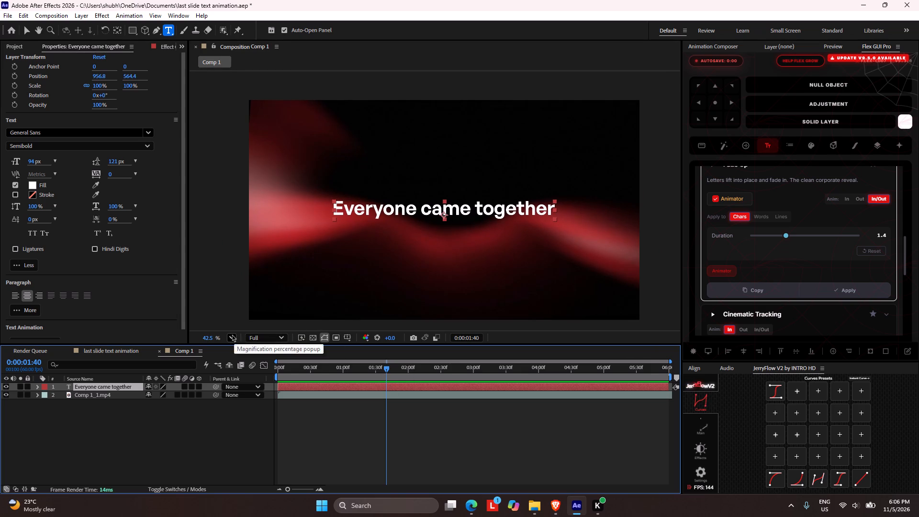
left_click(232, 334)
left_click(254, 146)
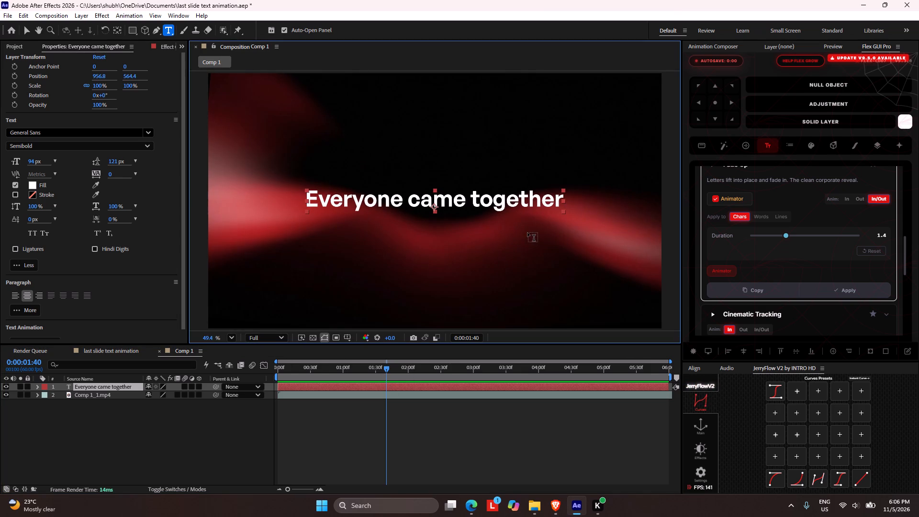
left_click(237, 418)
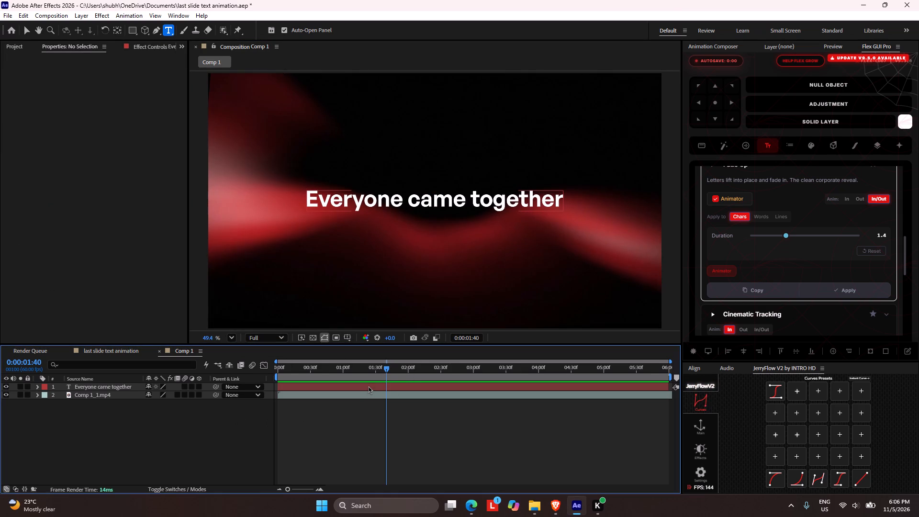
left_click_drag(362, 371, 283, 355)
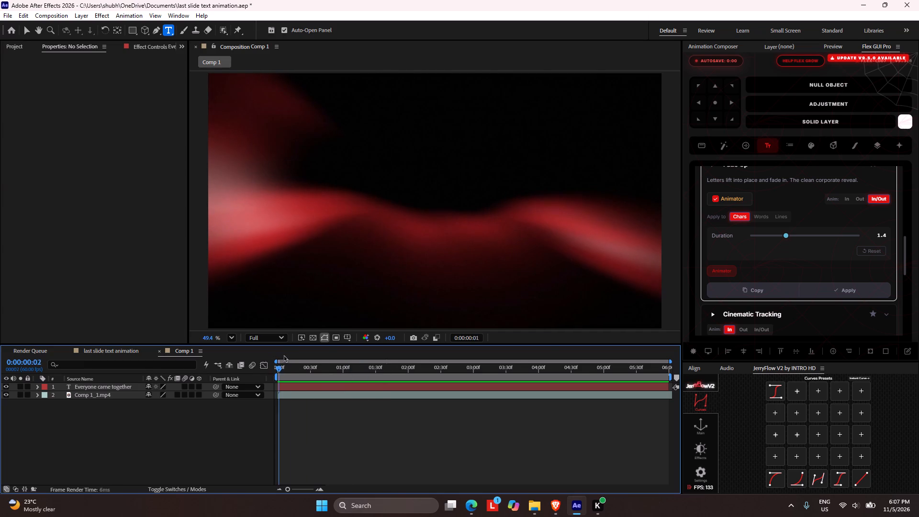
left_click_drag(283, 355, 372, 357)
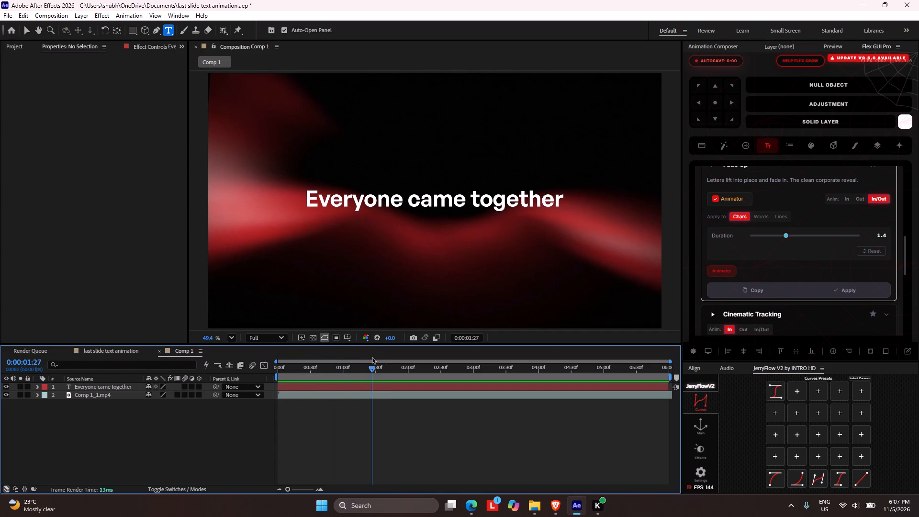
left_click_drag(372, 357, 373, 357)
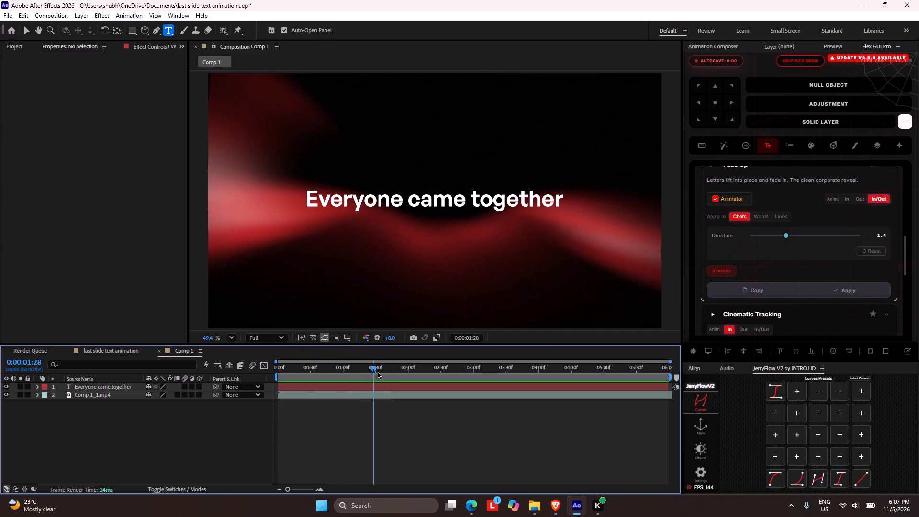
Reveal the text layer's keyframes and shift both fade-out Offset keyframes earlier so the fade-out starts at 0:00:01:57.
left_click(121, 383)
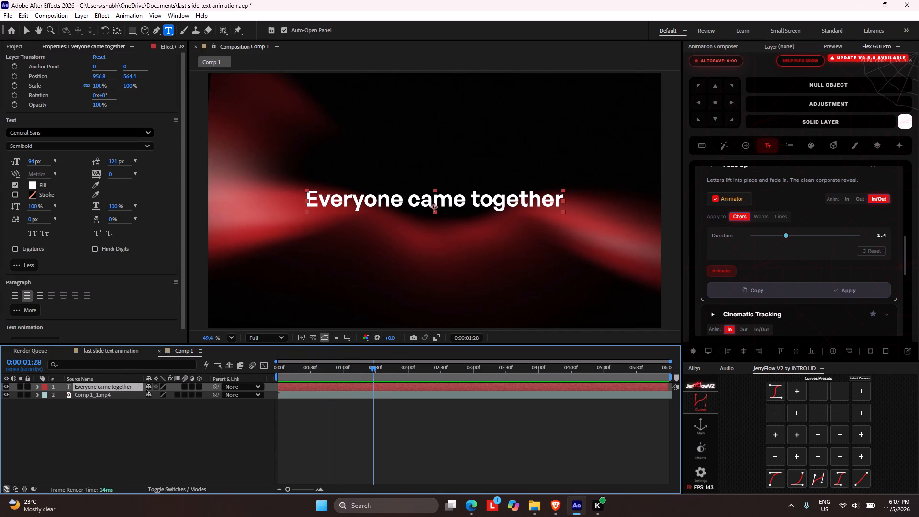
key("u")
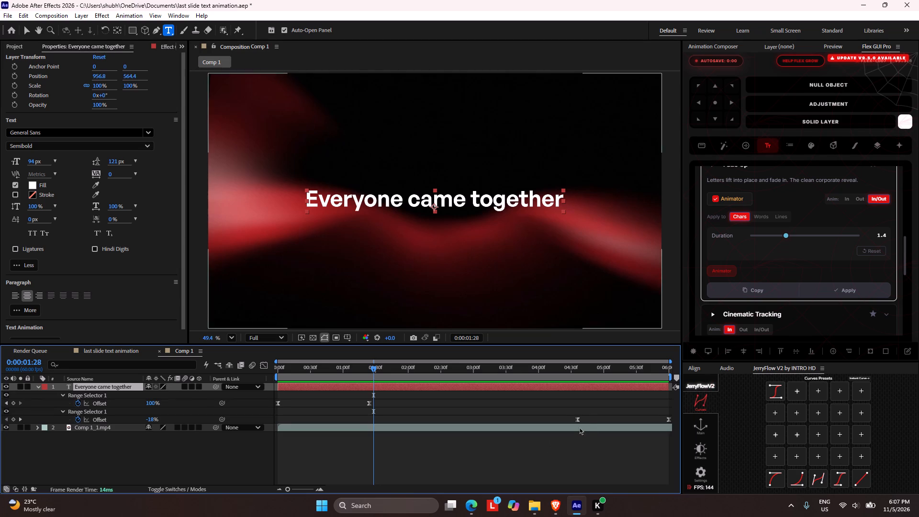
left_click_drag(559, 408, 684, 432)
left_click_drag(667, 418, 666, 418)
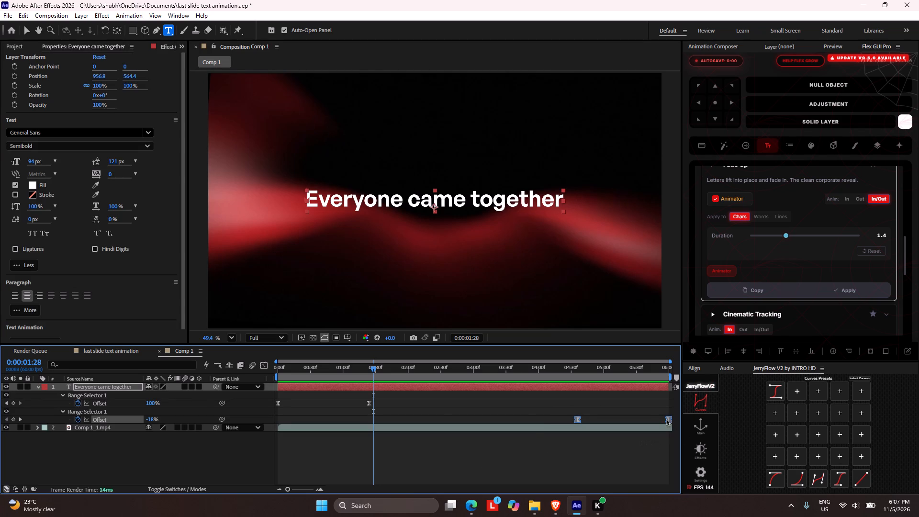
left_click_drag(666, 418, 530, 427)
left_click_drag(378, 366, 385, 369)
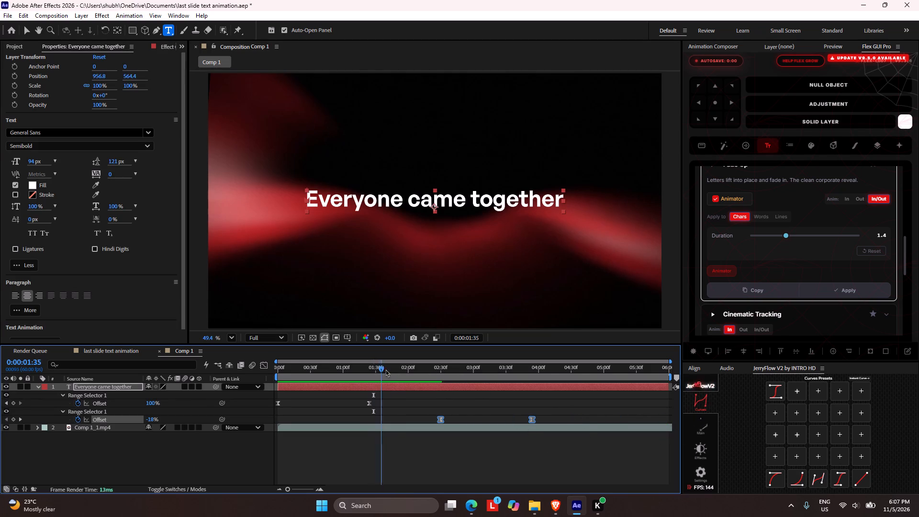
left_click_drag(385, 369, 315, 382)
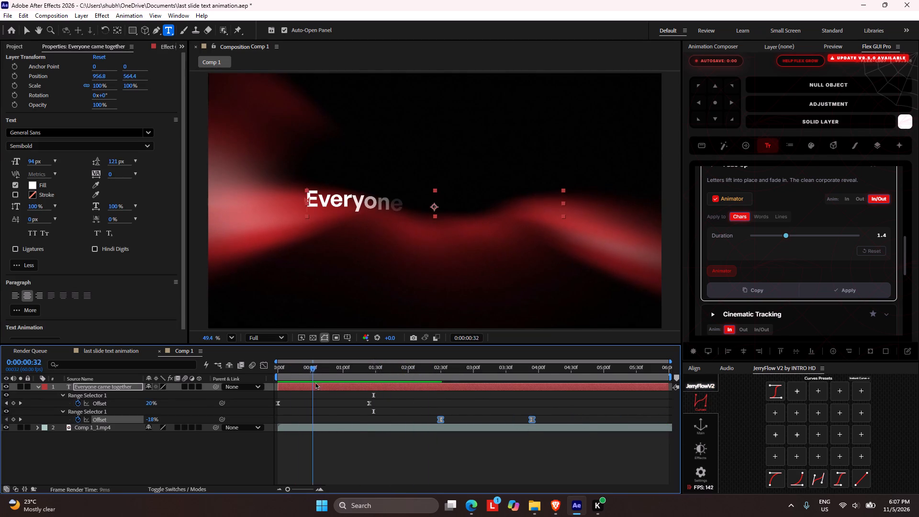
left_click_drag(315, 382, 394, 398)
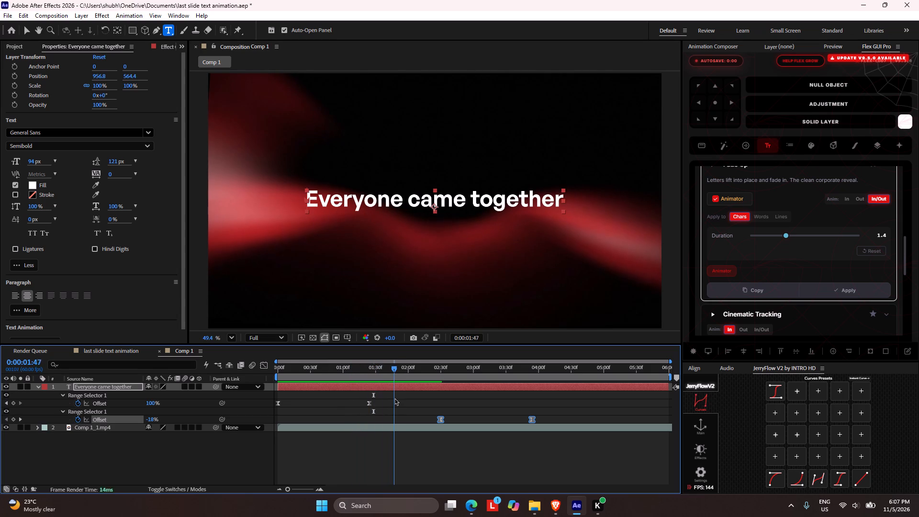
left_click_drag(394, 398, 398, 399)
left_click_drag(442, 420, 406, 420)
Shorten the text's fade-out by moving only its last Offset keyframe earlier, to about 0:00:02:30, scrubbing to check the timing.
left_click(488, 413)
left_click_drag(496, 420, 451, 420)
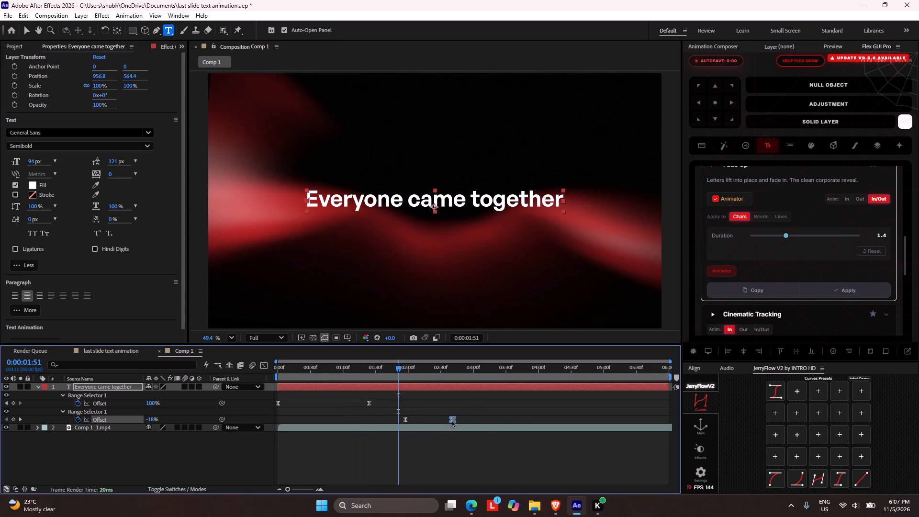
left_click_drag(451, 420, 450, 419)
left_click_drag(401, 365, 423, 372)
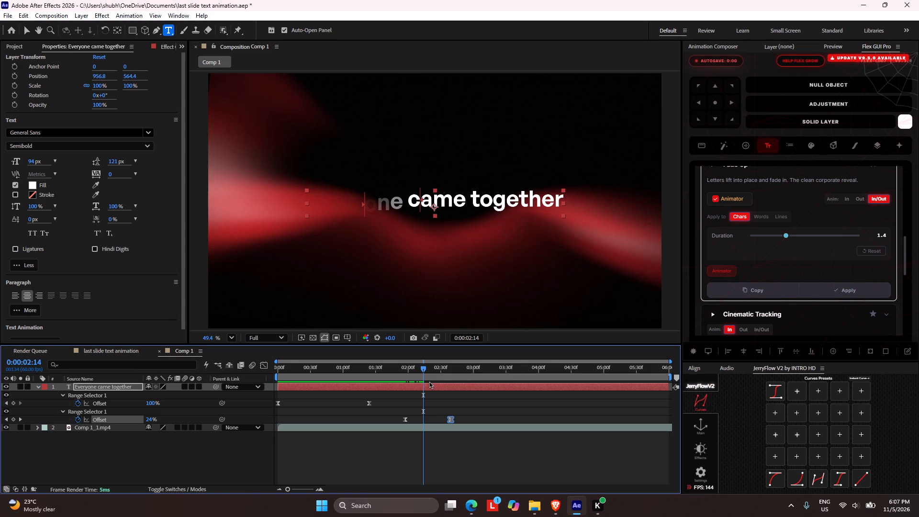
left_click_drag(418, 367, 434, 373)
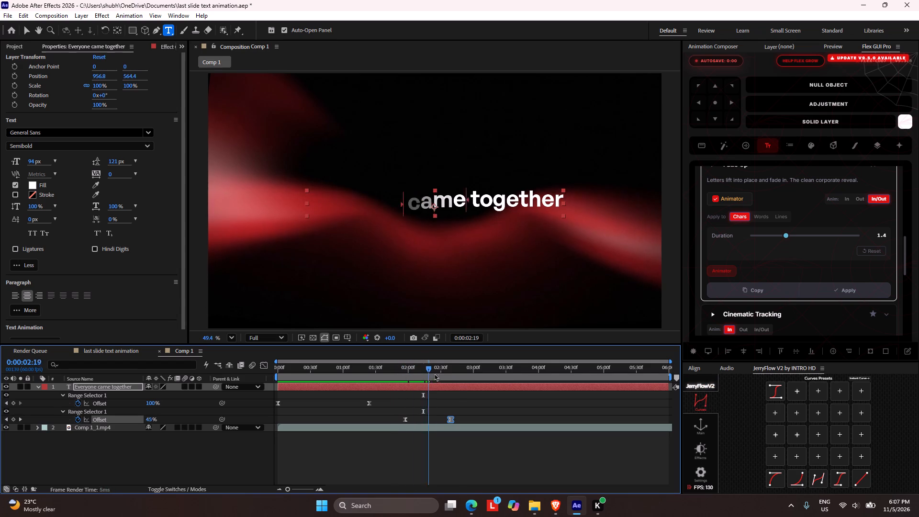
left_click_drag(434, 373, 358, 372)
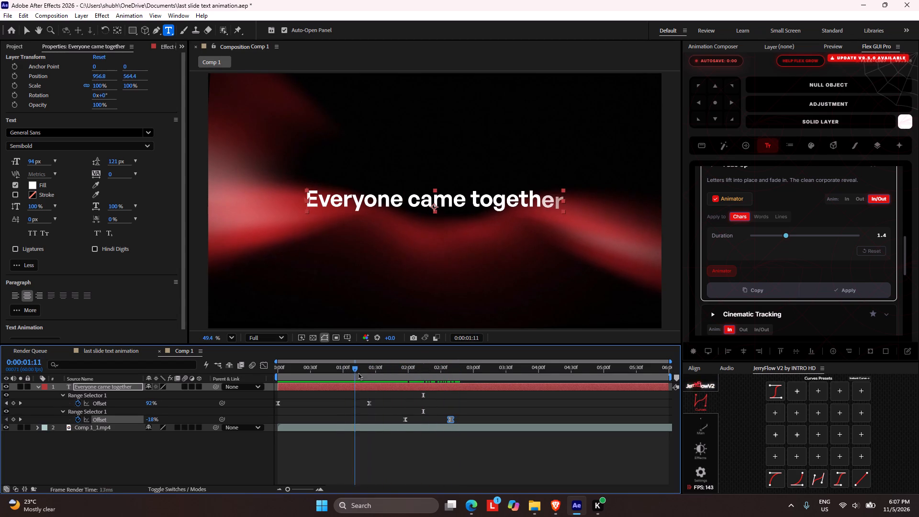
left_click_drag(358, 372, 450, 393)
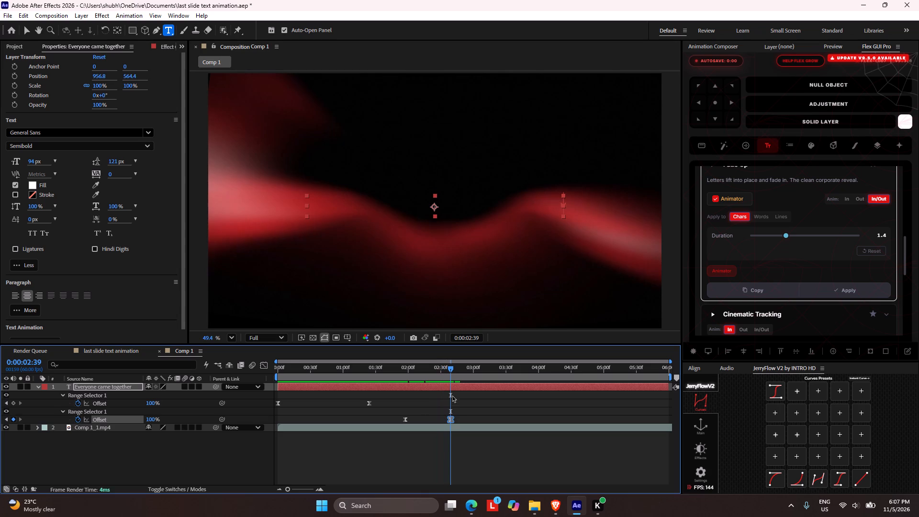
left_click(463, 408)
left_click_drag(450, 419, 441, 418)
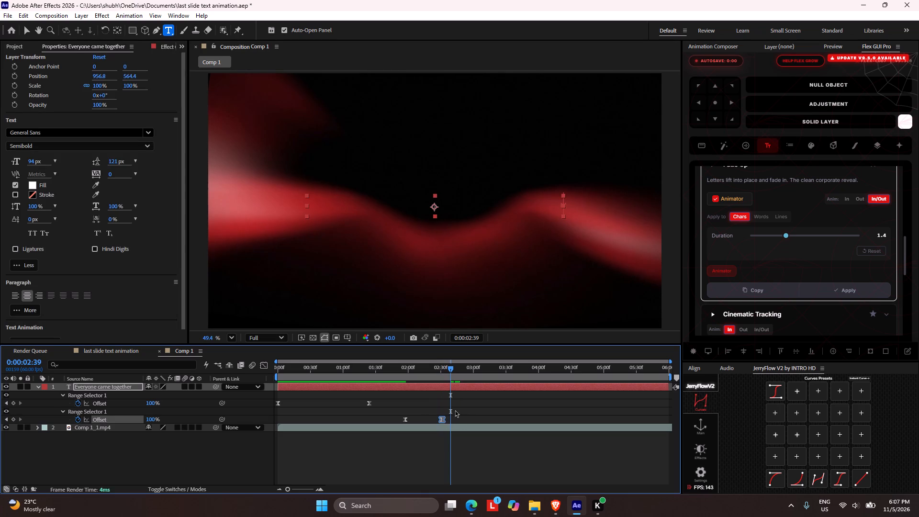
Scrub through the shortened fade-out to review how the letters disappear, leaving the playhead on its first keyframe at 0:00:01:57.
left_click(461, 406)
left_click_drag(447, 372, 429, 367)
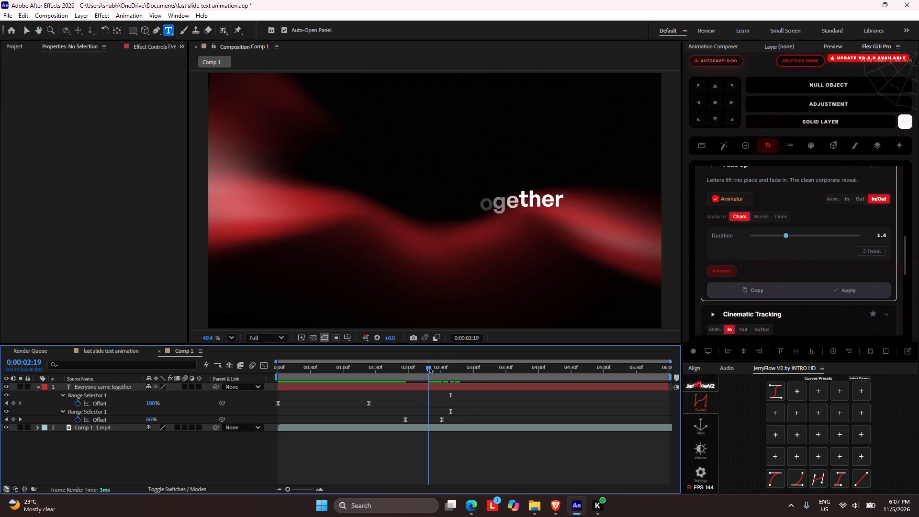
left_click_drag(429, 367, 433, 368)
left_click_drag(435, 368, 438, 370)
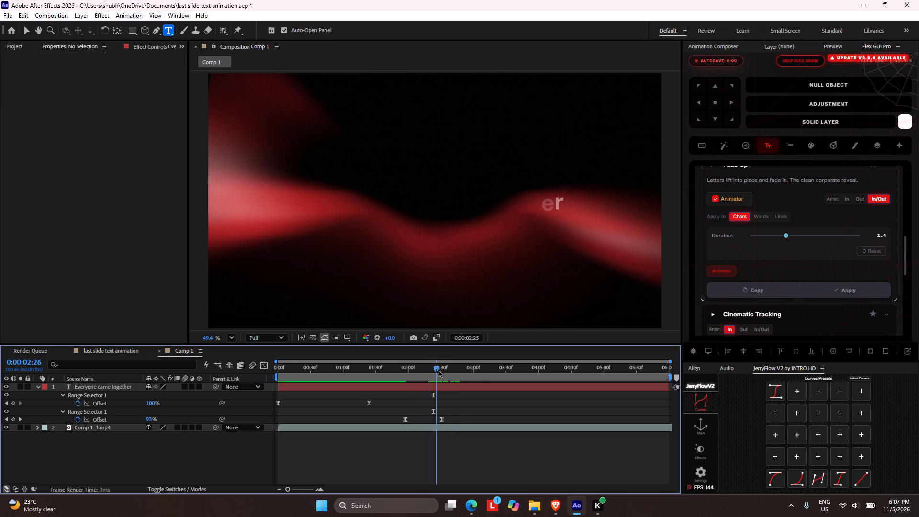
left_click_drag(438, 370, 414, 372)
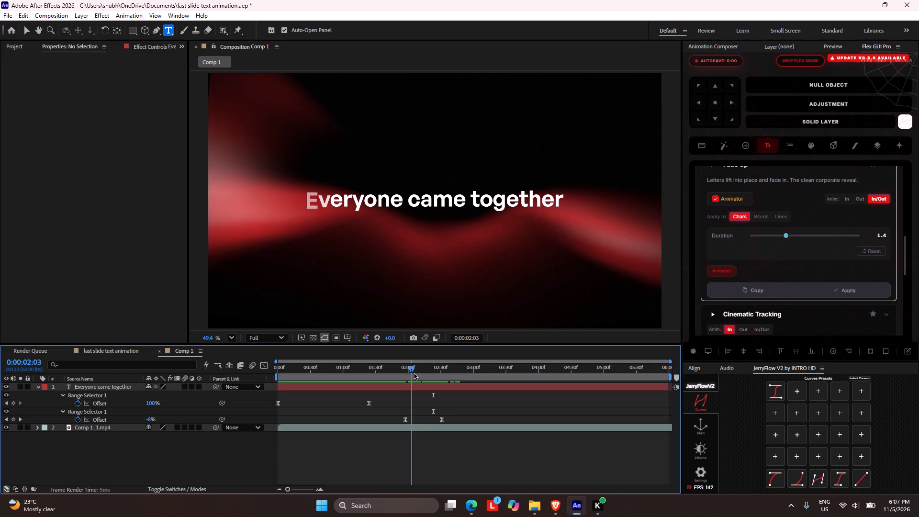
left_click_drag(414, 372, 406, 370)
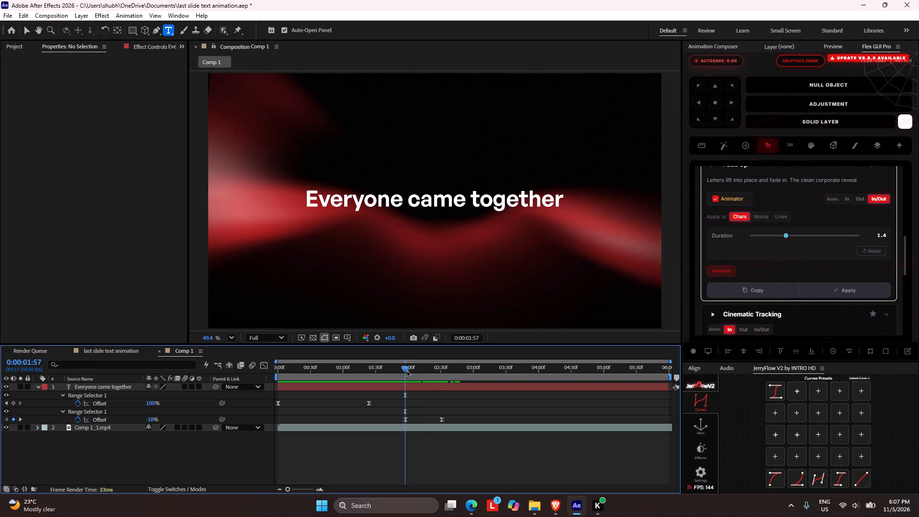
left_click(404, 402)
left_click(409, 404)
left_click(414, 410)
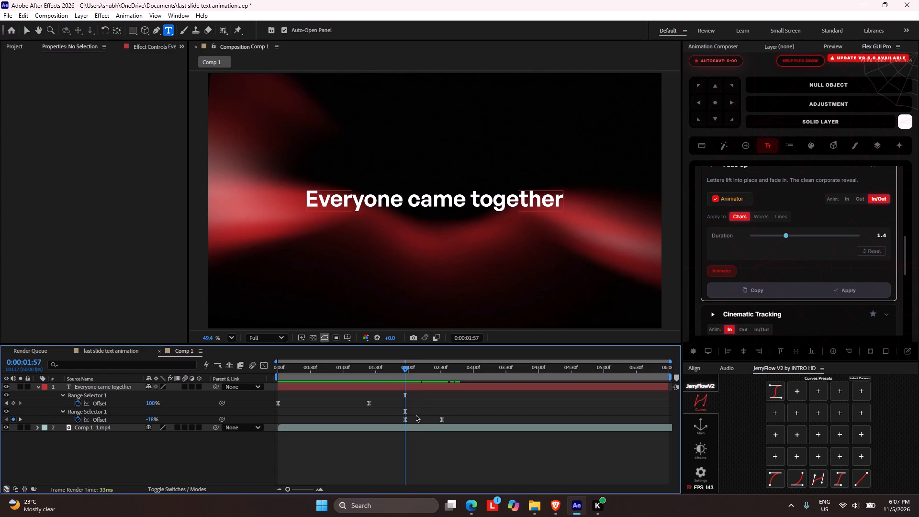
left_click(416, 421)
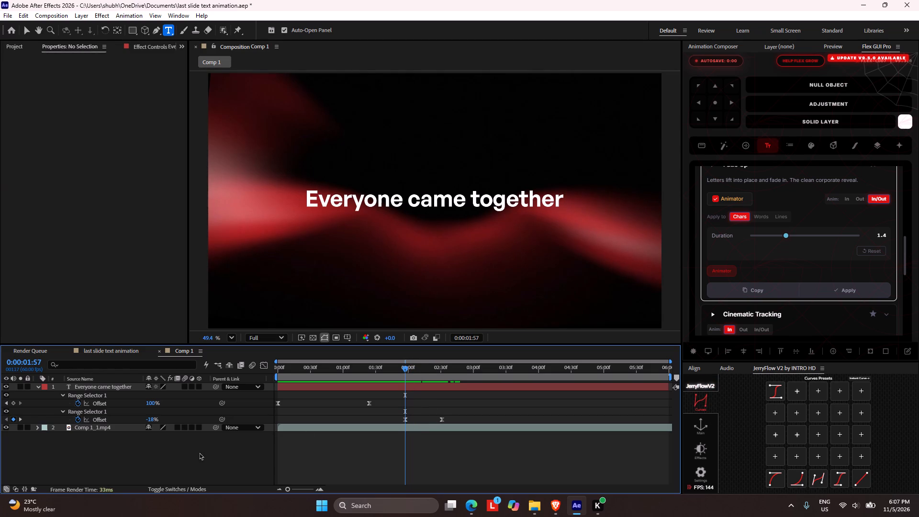
left_click(153, 445)
left_click(80, 437)
left_click(421, 369)
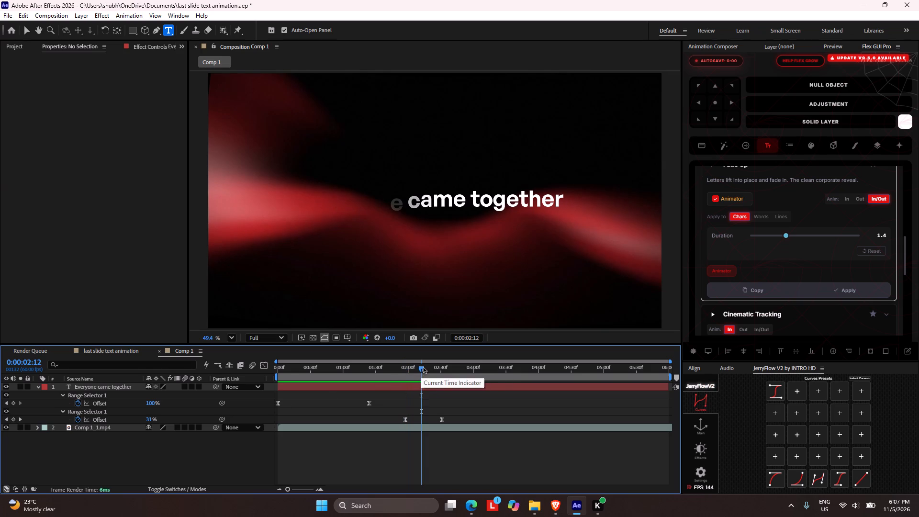
left_click_drag(423, 366, 406, 366)
left_click(418, 369)
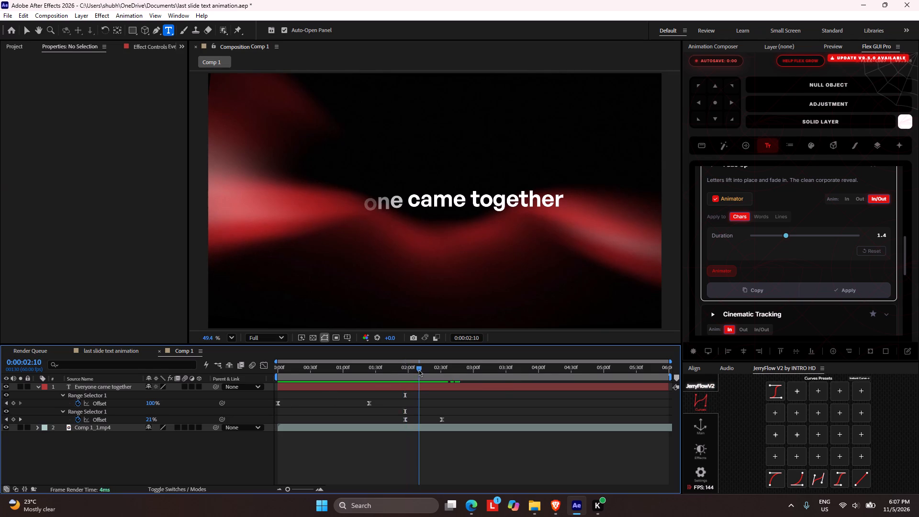
left_click_drag(410, 367, 404, 372)
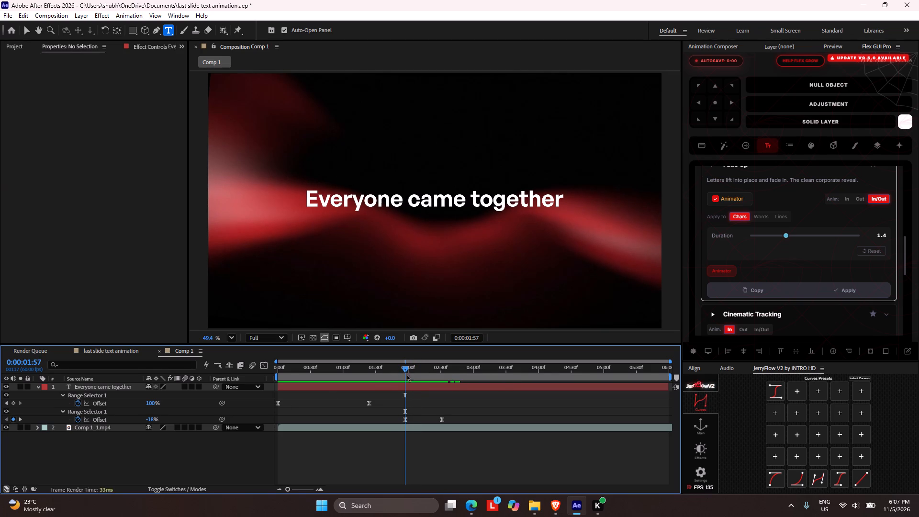
left_click(392, 444)
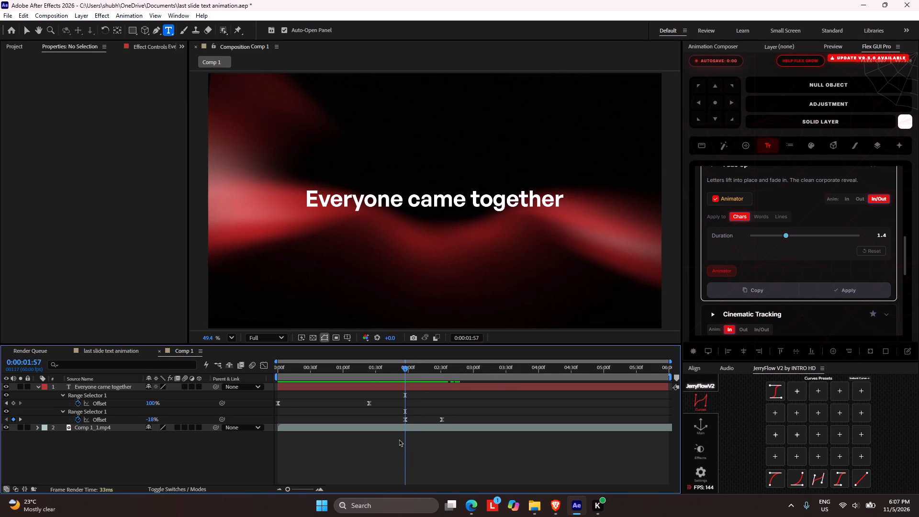
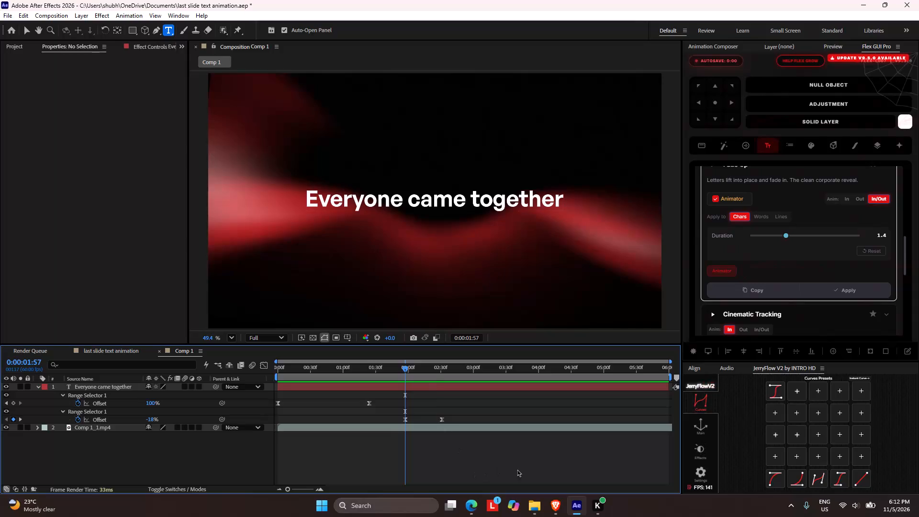
Switch to File Explorer and bring up the window showing the Downloads folder.
left_click(535, 506)
left_click(346, 285)
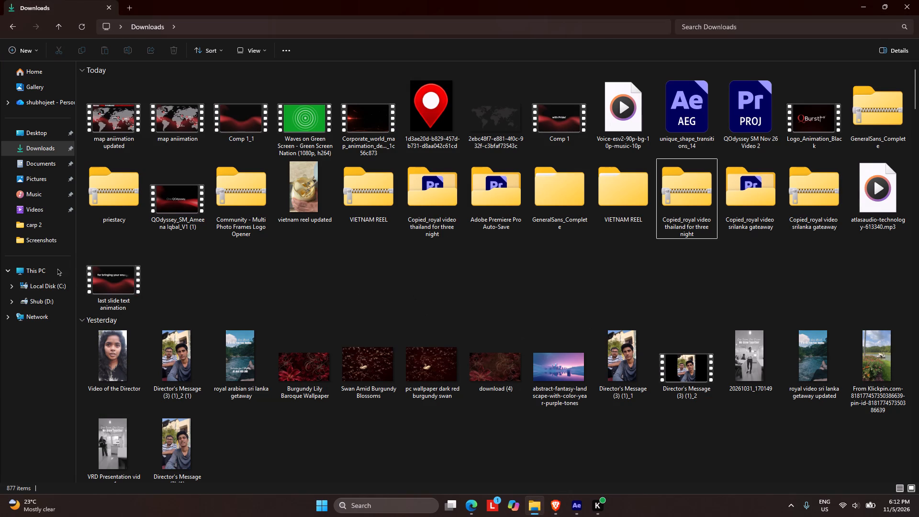
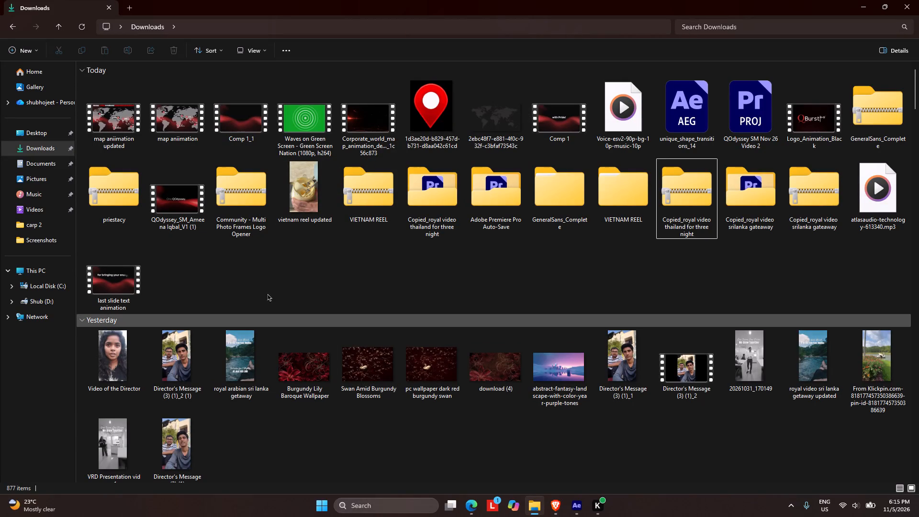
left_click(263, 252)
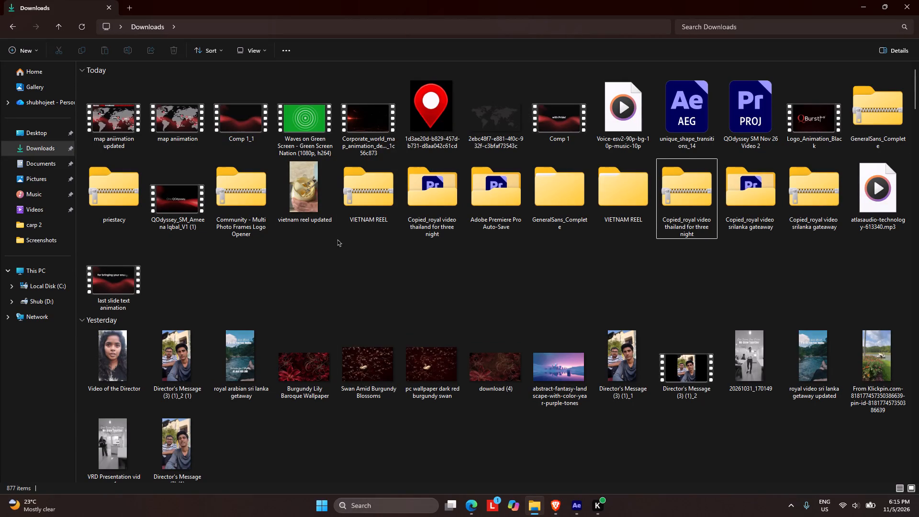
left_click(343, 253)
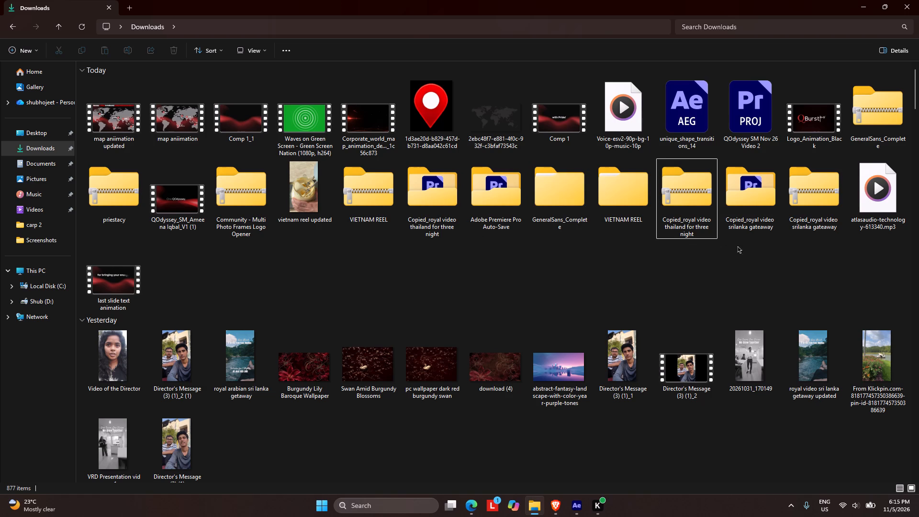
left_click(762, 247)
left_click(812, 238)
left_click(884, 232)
Switch back to After Effects and preview Comp 1's text animation from the start, then scrub to the end of the fade-in.
left_click(865, 0)
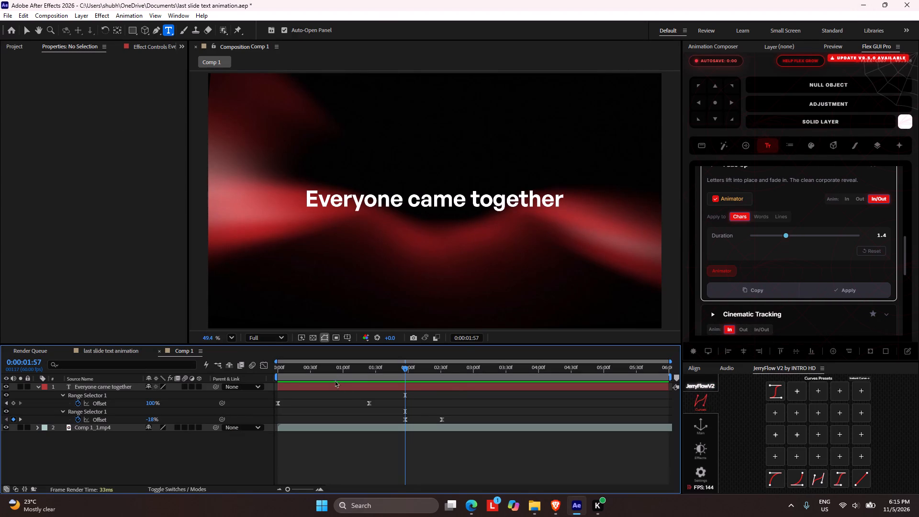
left_click_drag(364, 369, 385, 381)
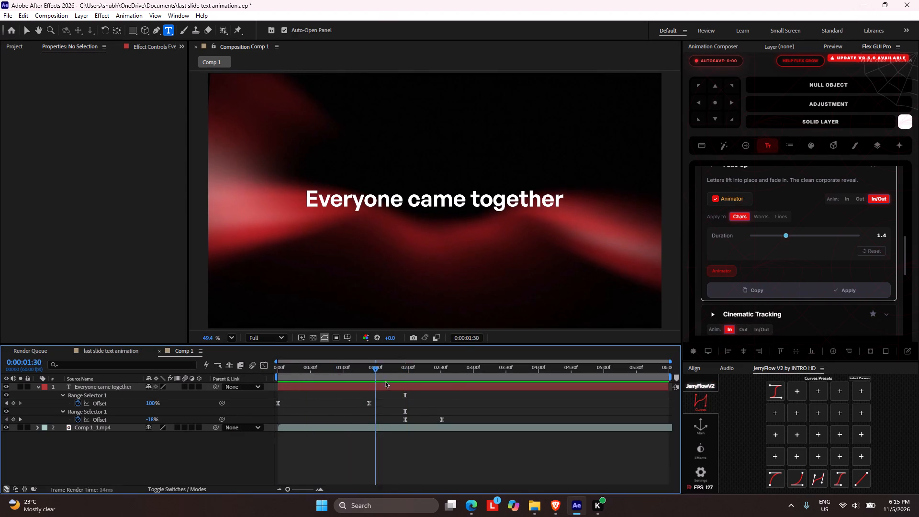
left_click_drag(385, 381, 243, 382)
key("space")
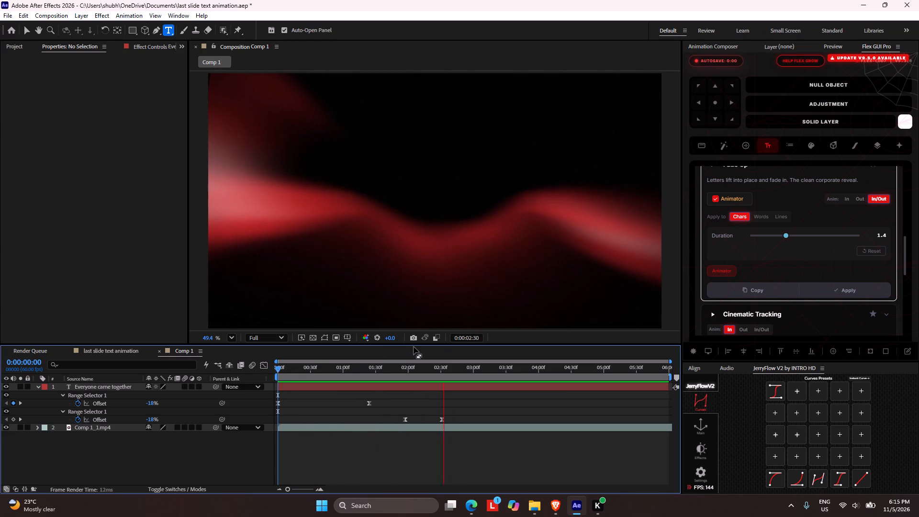
key("space")
left_click_drag(422, 370, 371, 375)
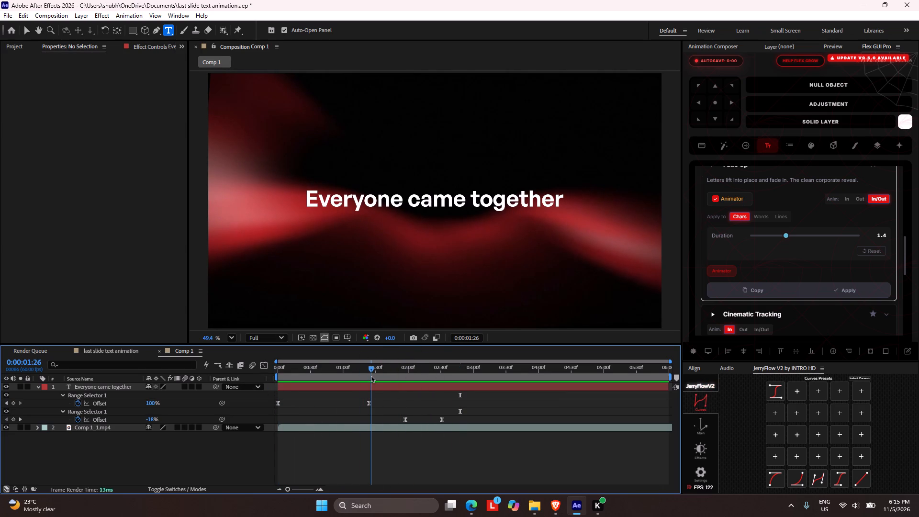
left_click_drag(371, 375, 368, 374)
Move both fade-out Offset keyframes of the "Everyone came together" layer later, so the first sits at about 0:00:05:30.
left_click_drag(459, 407, 395, 428)
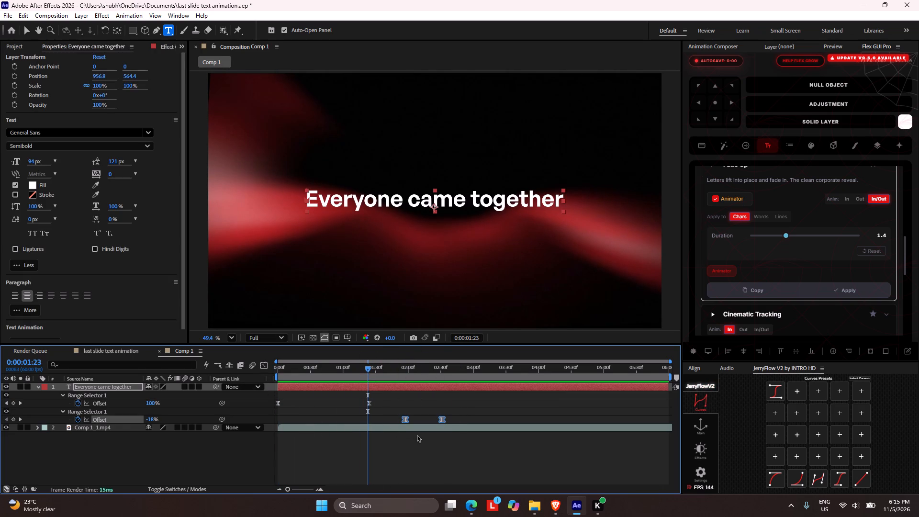
left_click_drag(405, 418, 619, 404)
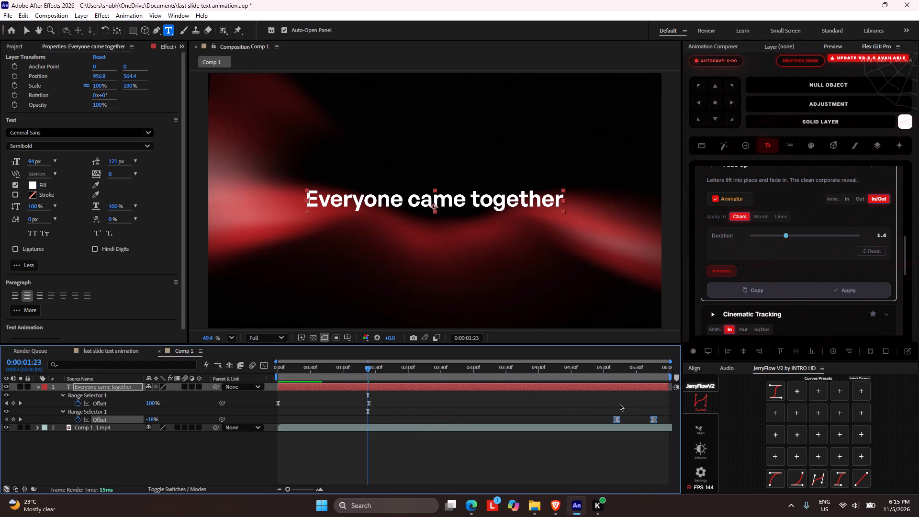
left_click_drag(619, 404, 638, 403)
left_click(613, 467)
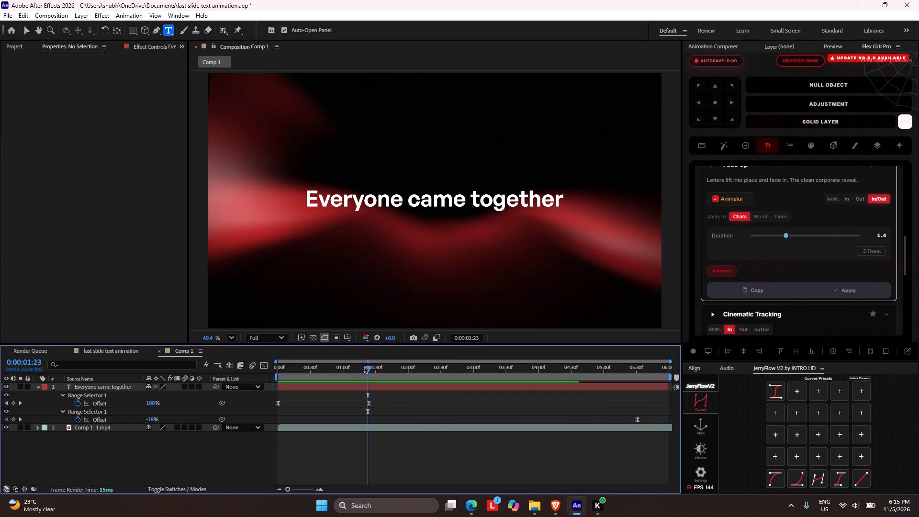
Return to the start of Comp 1 to review the retimed text animation.
left_click_drag(369, 366, 257, 364)
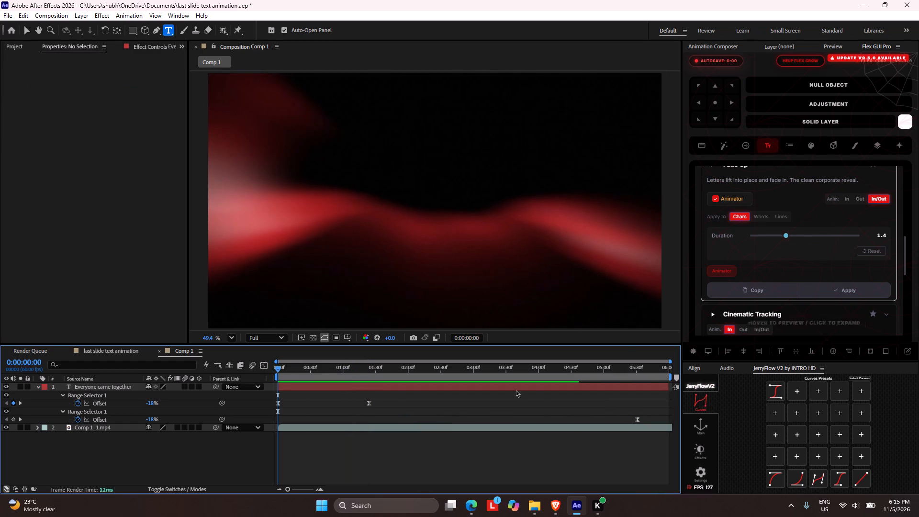
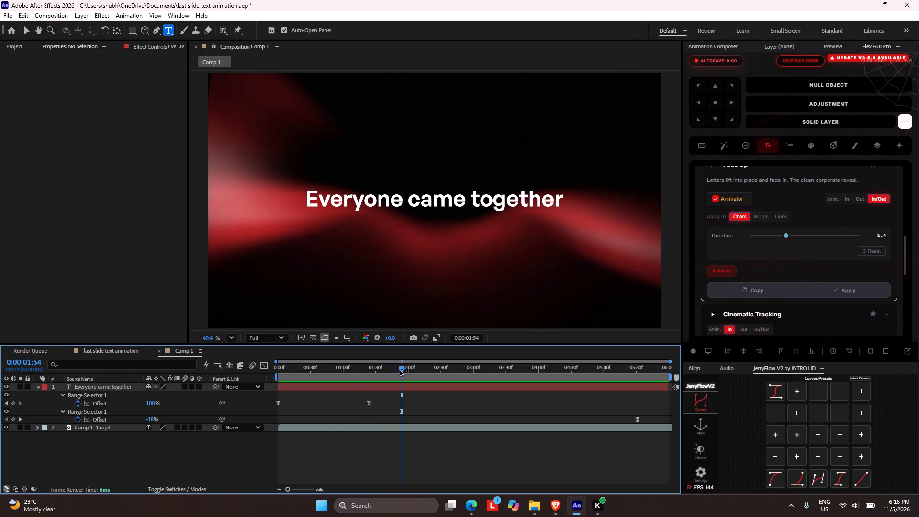
Keyframe the "Everyone came together" layer's transform Opacity from 100% at 0:00:01:54 down to 2% at 0:00:02:17.
left_click(38, 385)
left_click(36, 385)
scroll(50, 438, "down", 3)
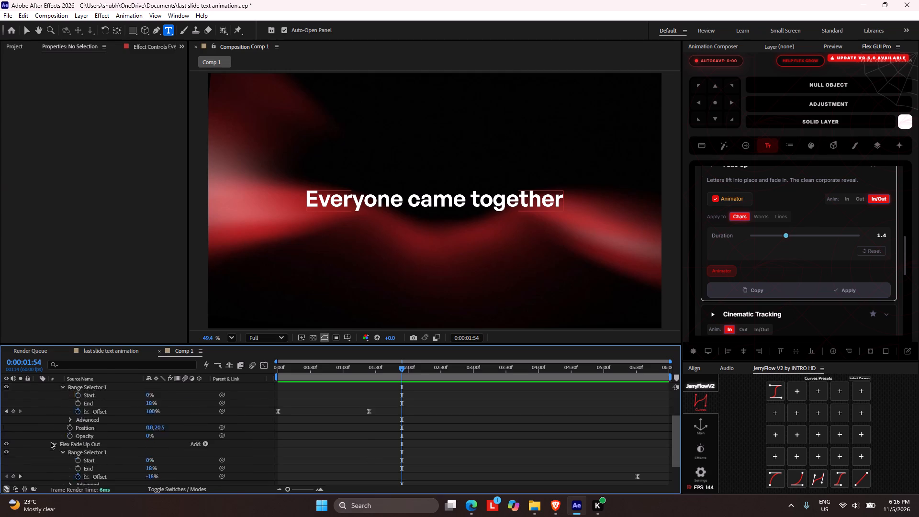
scroll(53, 469, "down", 7)
left_click(47, 472)
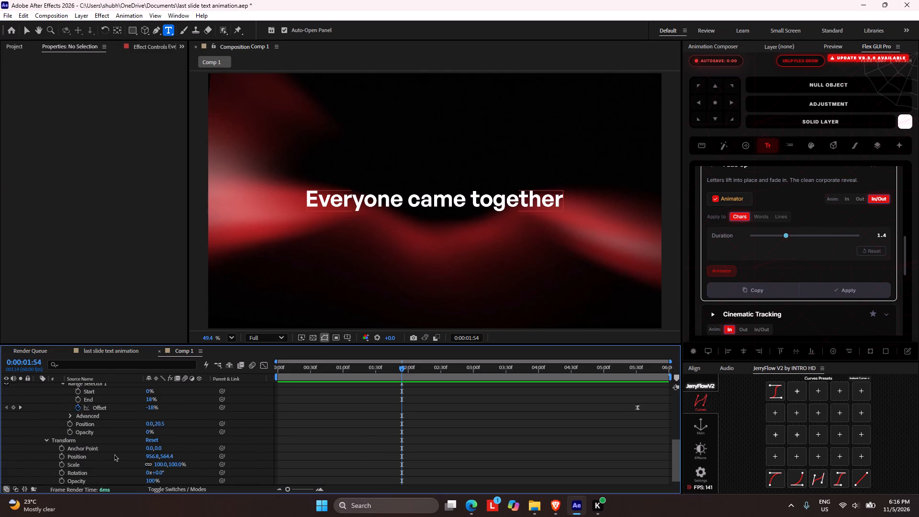
scroll(115, 454, "down", 2)
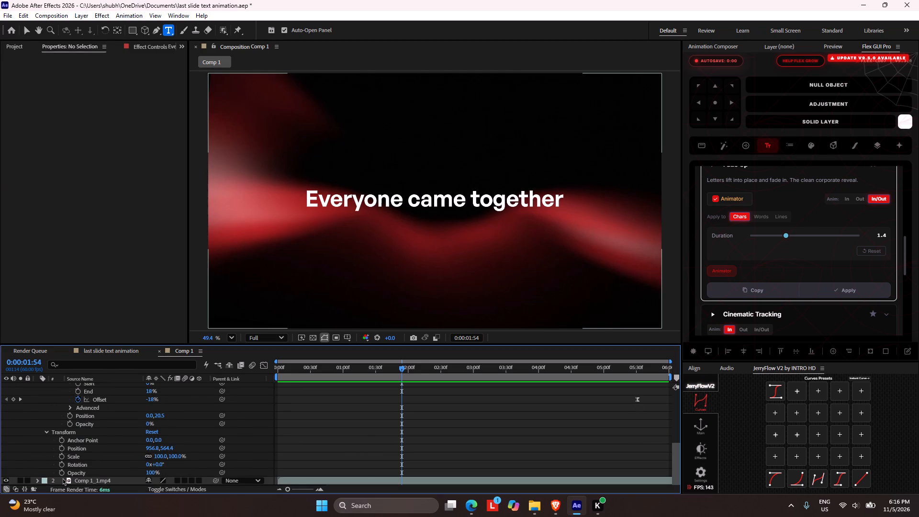
left_click(62, 477)
left_click(64, 473)
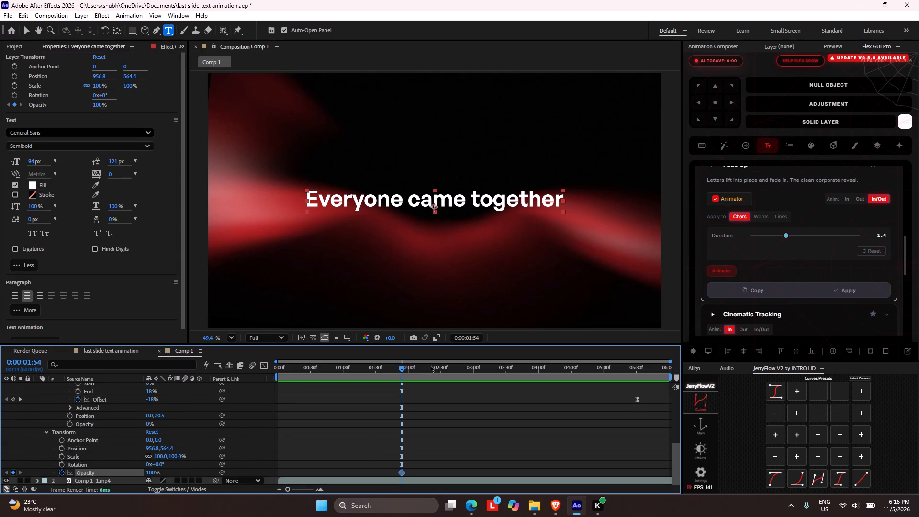
left_click_drag(400, 370, 425, 369)
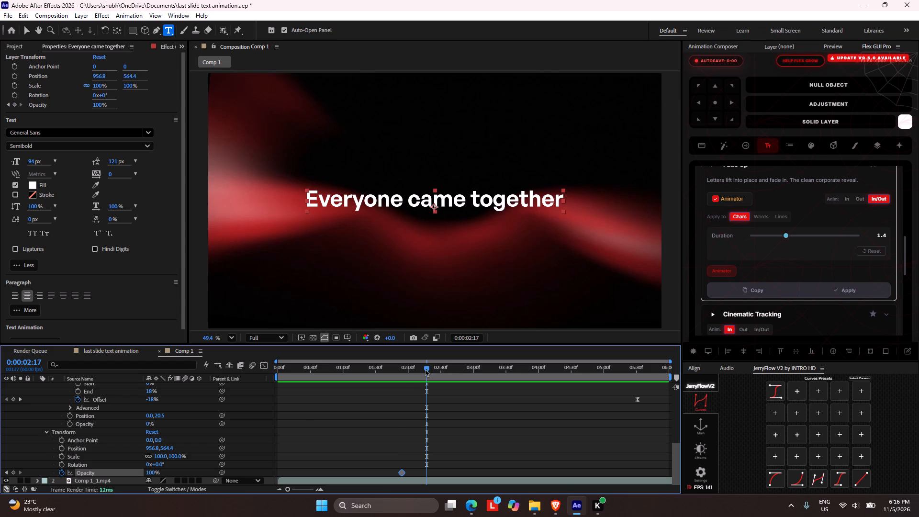
left_click_drag(152, 472, 68, 476)
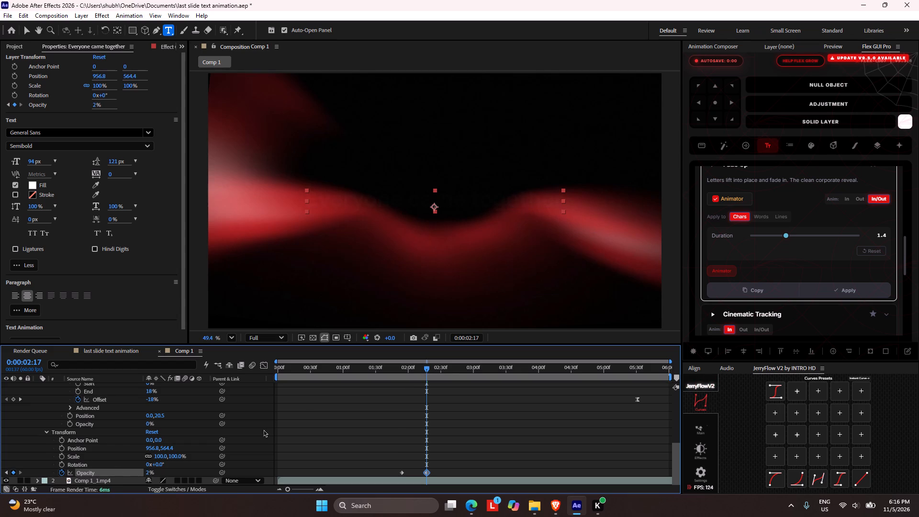
Move the second Opacity keyframe earlier to about 0:00:02:10 and apply Easy Ease to both Opacity keyframes.
left_click_drag(418, 367, 390, 392)
left_click_drag(425, 473, 419, 470)
left_click_drag(436, 455, 399, 480)
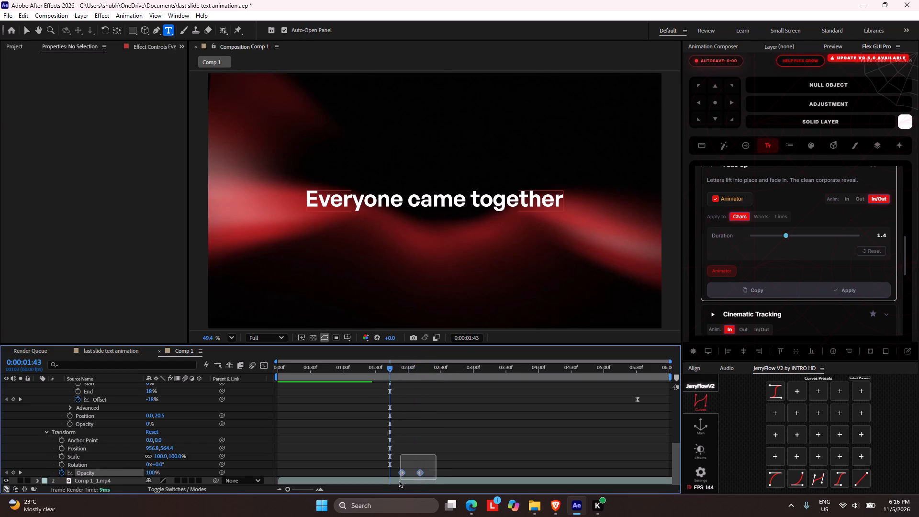
left_click_drag(399, 480, 394, 476)
key("F9")
left_click(440, 438)
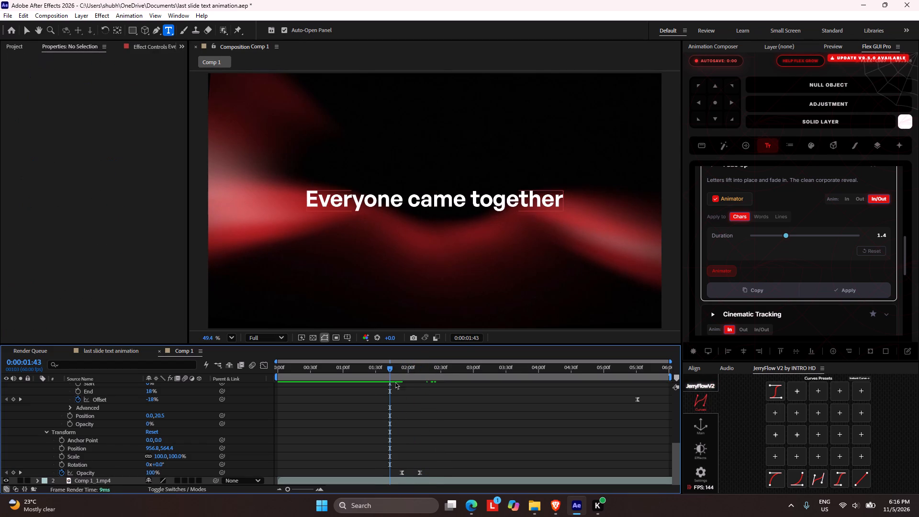
Preview the eased opacity fade-out from just before its first keyframe.
left_click(390, 364)
key("space")
key("space")
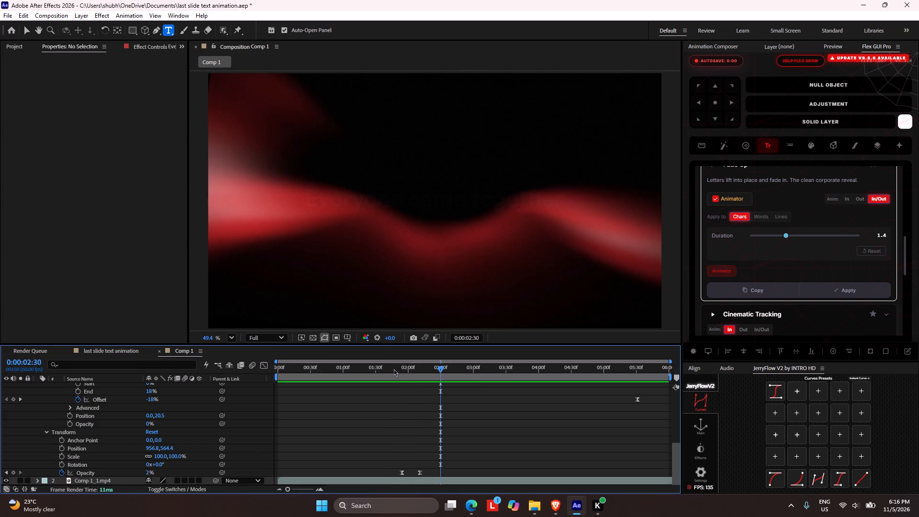
Move both Opacity keyframes earlier so the fade starts at about 0:00:01:40, and tighten the second to about 0:00:01:55.
left_click_drag(391, 369, 404, 379)
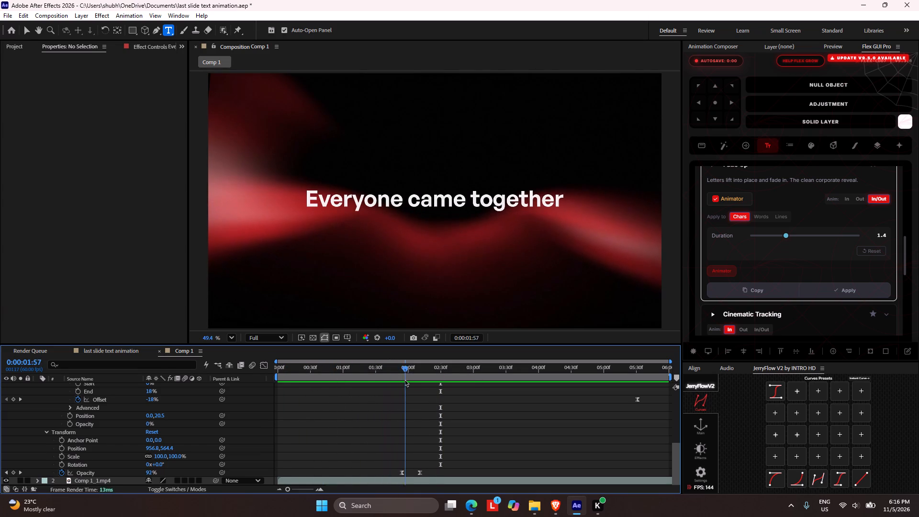
left_click_drag(404, 379, 386, 383)
left_click_drag(430, 463, 392, 473)
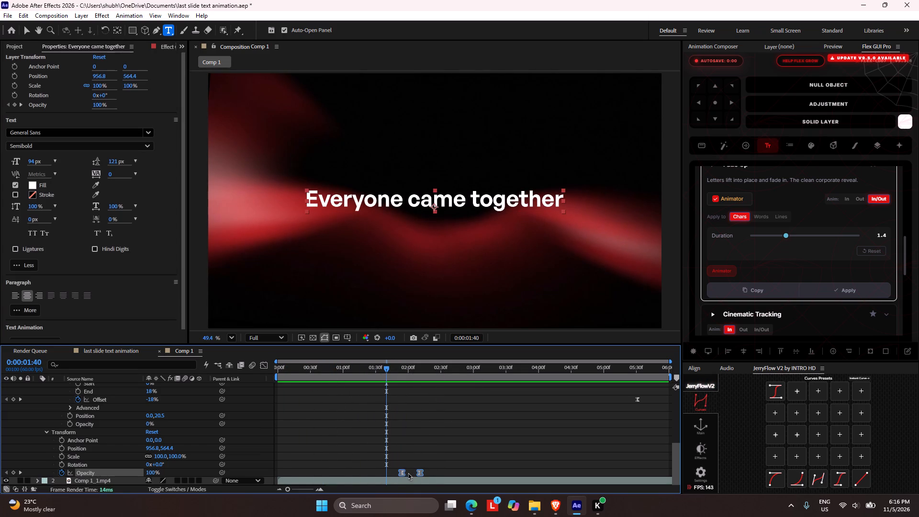
left_click_drag(403, 473, 388, 473)
left_click(402, 459)
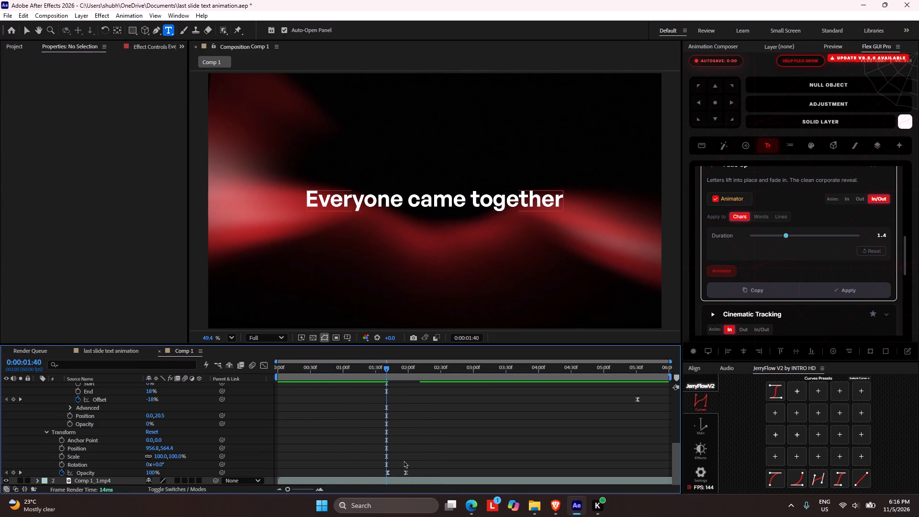
left_click(404, 472)
left_click(414, 456)
Preview the retimed opacity fade-out from shortly before it starts, and again from about 0:00:00:31.
left_click_drag(391, 370, 382, 373)
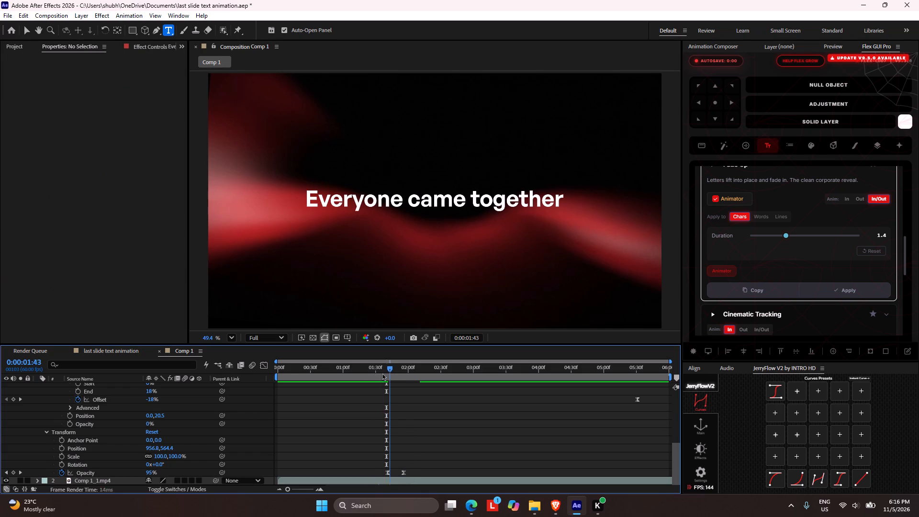
left_click_drag(382, 373, 364, 374)
key("space")
key("space")
left_click_drag(357, 363, 336, 368)
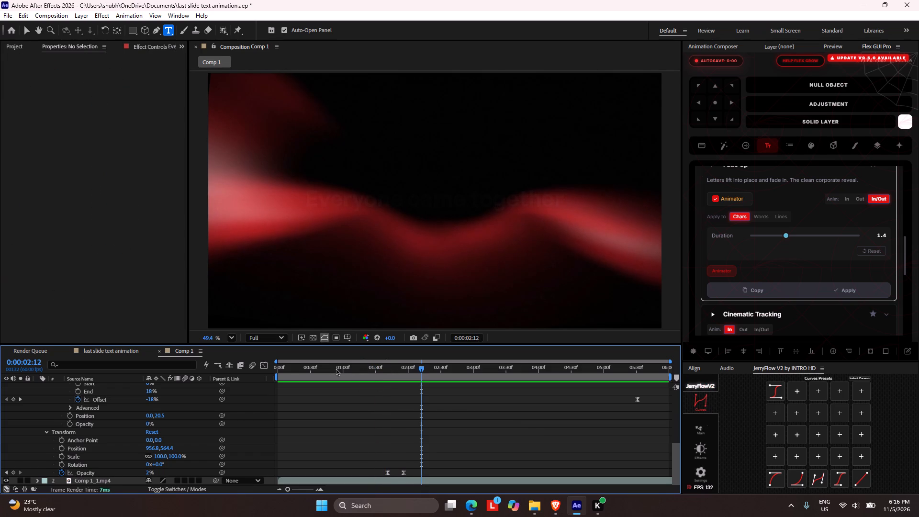
left_click_drag(336, 368, 334, 368)
left_click_drag(339, 371, 311, 374)
key("space")
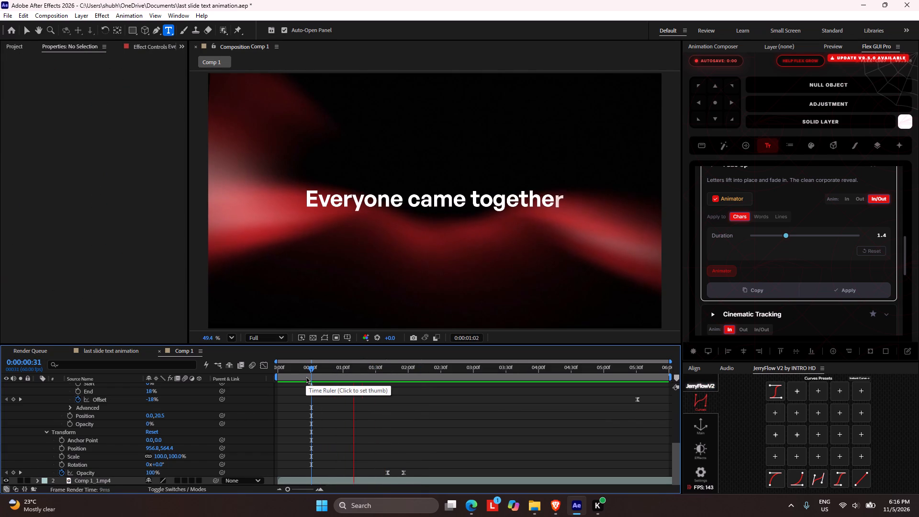
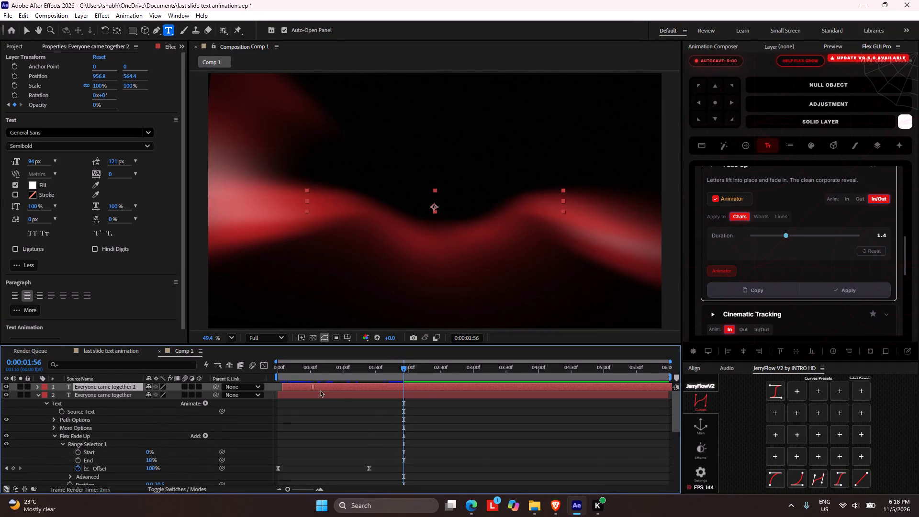
Move the duplicated "Everyone came together 2" layer later so it starts at about 0:00:01:53, as the first text finishes fading.
left_click_drag(320, 390, 433, 390)
left_click_drag(400, 368, 385, 381)
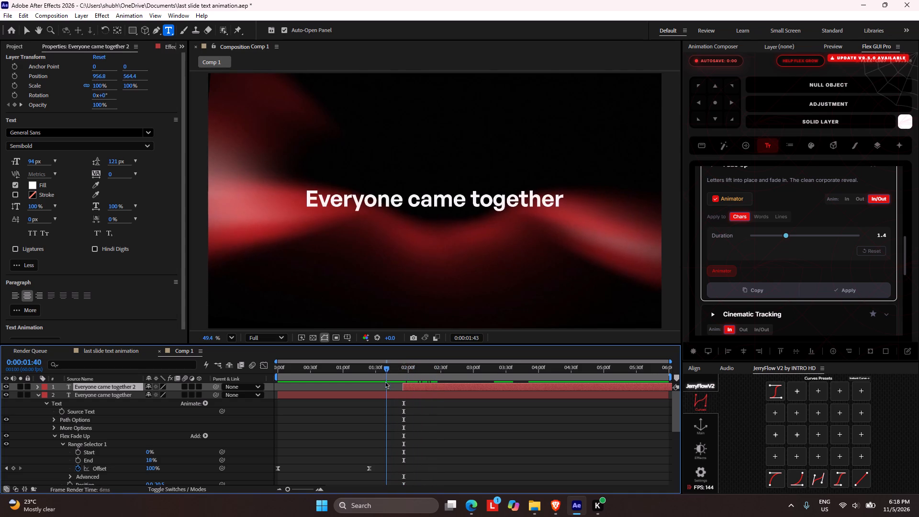
left_click_drag(385, 381, 334, 386)
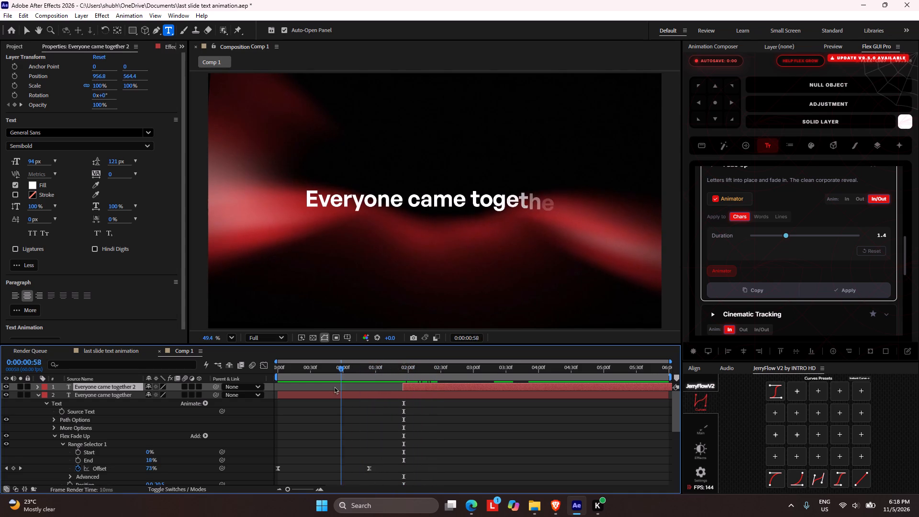
left_click_drag(334, 386, 373, 398)
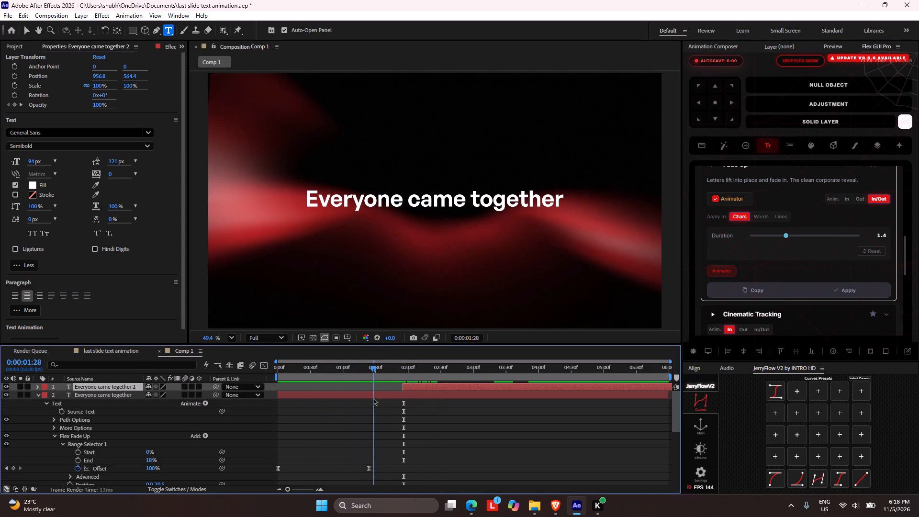
left_click_drag(373, 398, 404, 403)
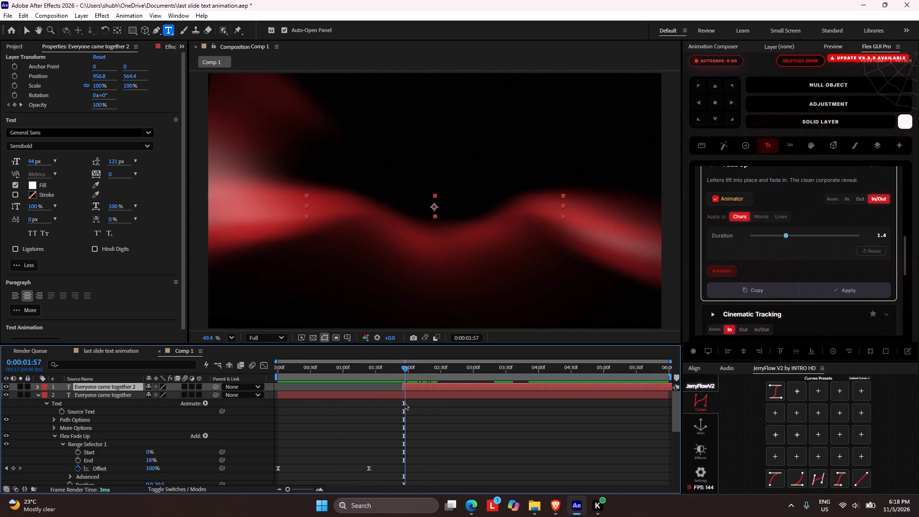
left_click_drag(404, 403, 405, 403)
left_click(431, 386)
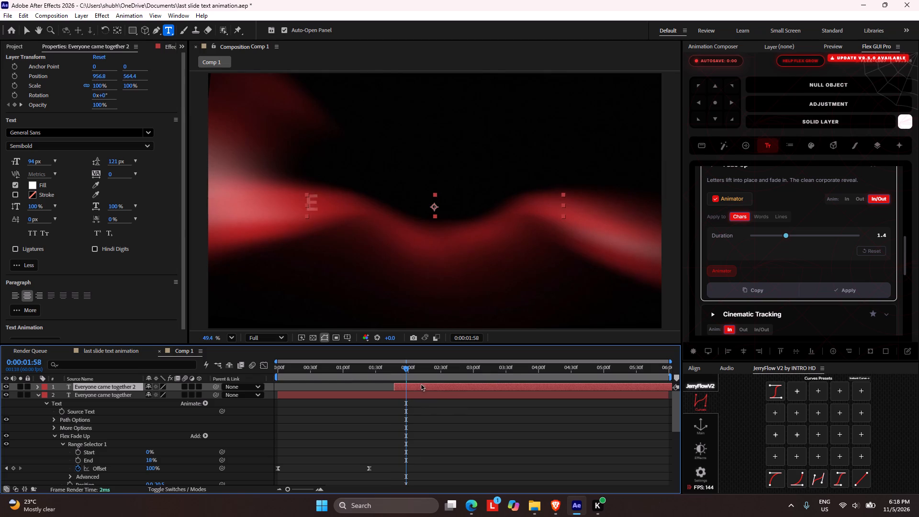
left_click_drag(405, 369, 392, 369)
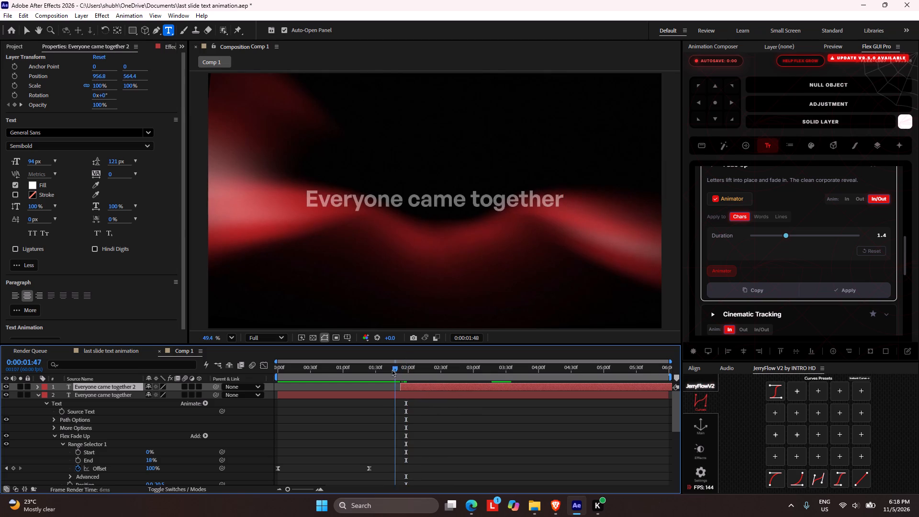
left_click_drag(392, 369, 431, 381)
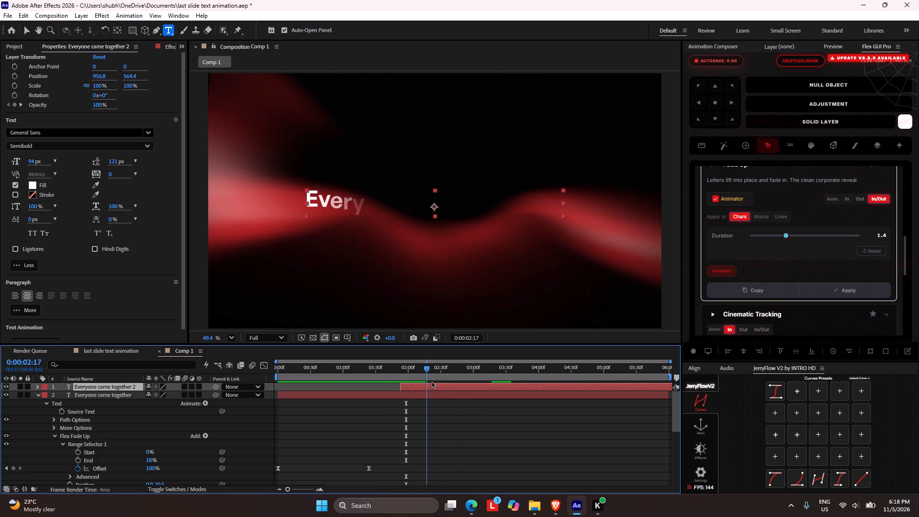
Replace the duplicated layer's text with "to share countless memories at QOdyssey 2026!", breaking the line before "QOdyssey".
left_click_drag(431, 381, 459, 383)
double_click(426, 387)
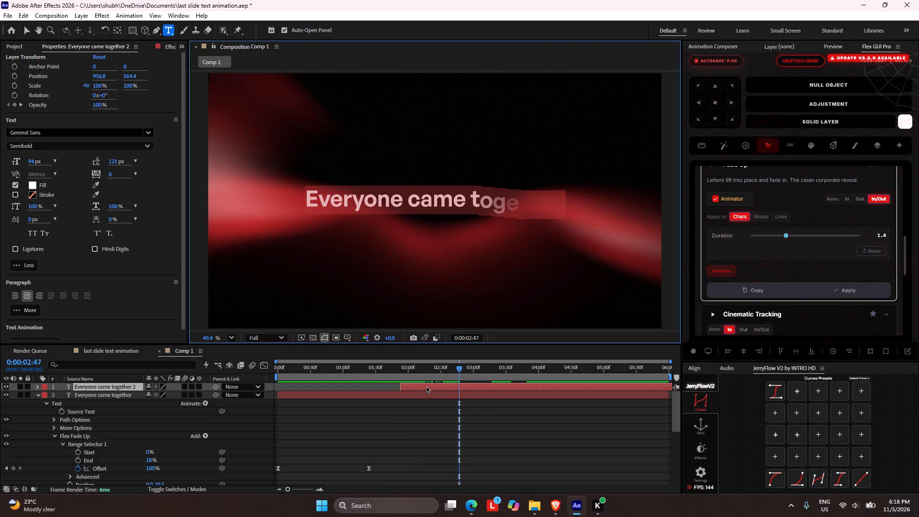
key("ctrl+v")
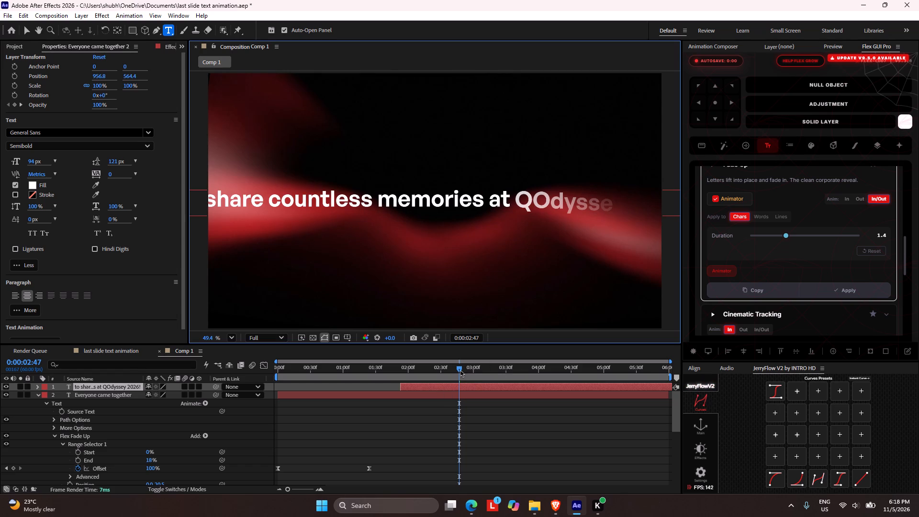
left_click_drag(460, 370, 499, 370)
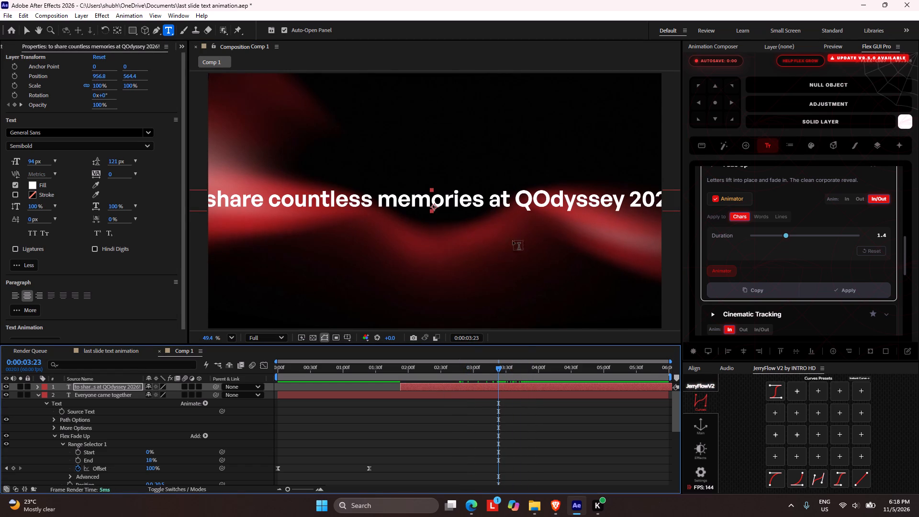
left_click(515, 196)
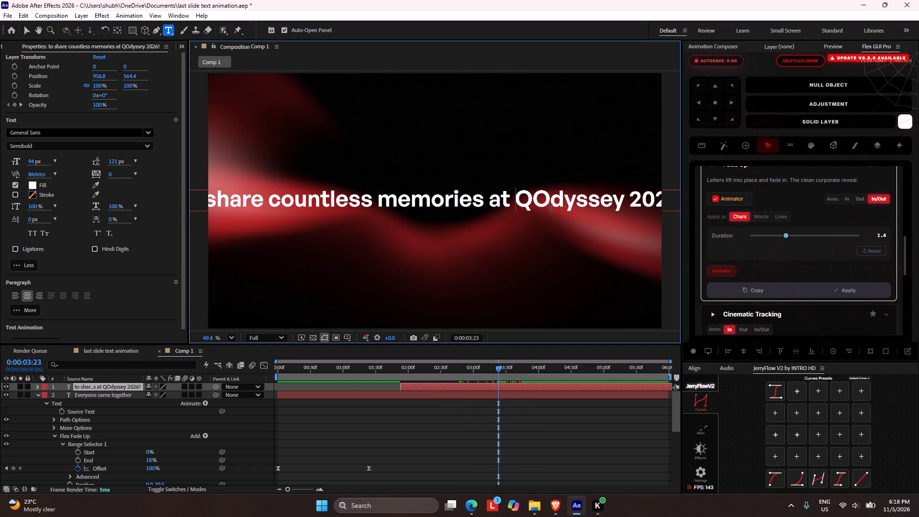
key("shift+Return")
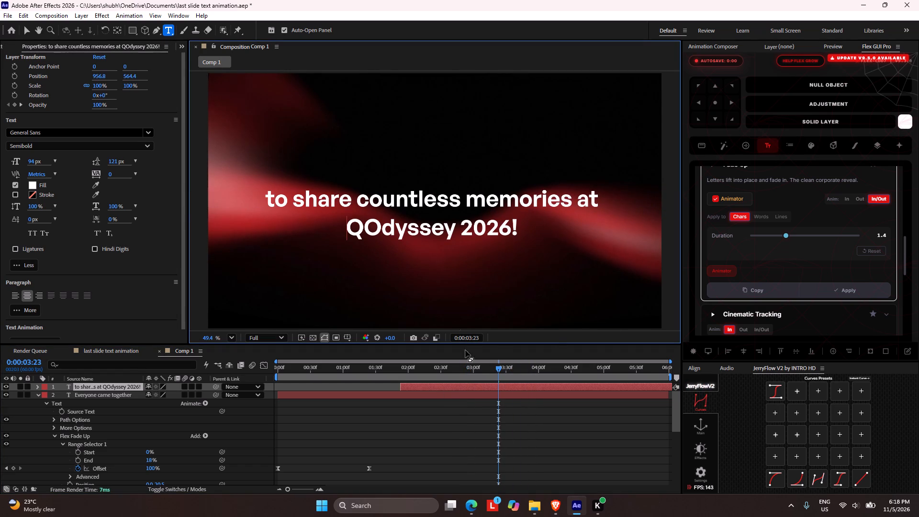
Centre the two-line text layer vertically and horizontally in the composition.
left_click(792, 353)
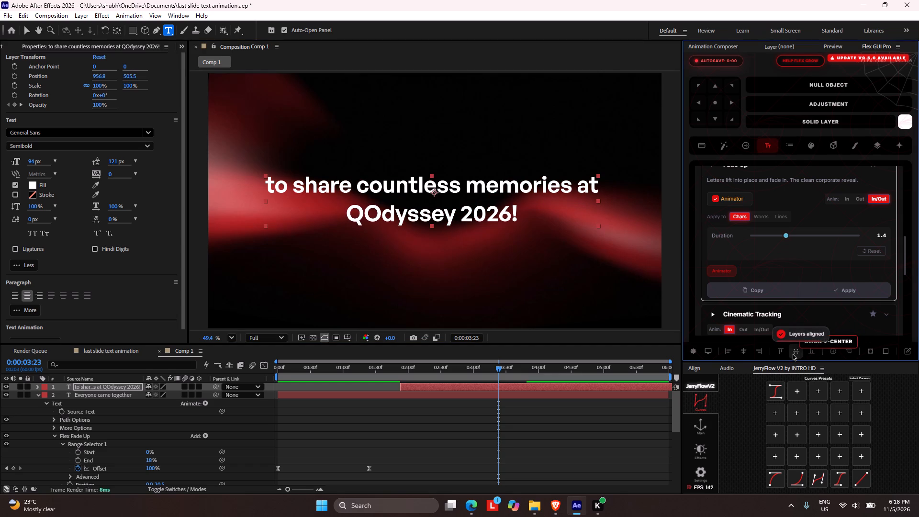
left_click(738, 350)
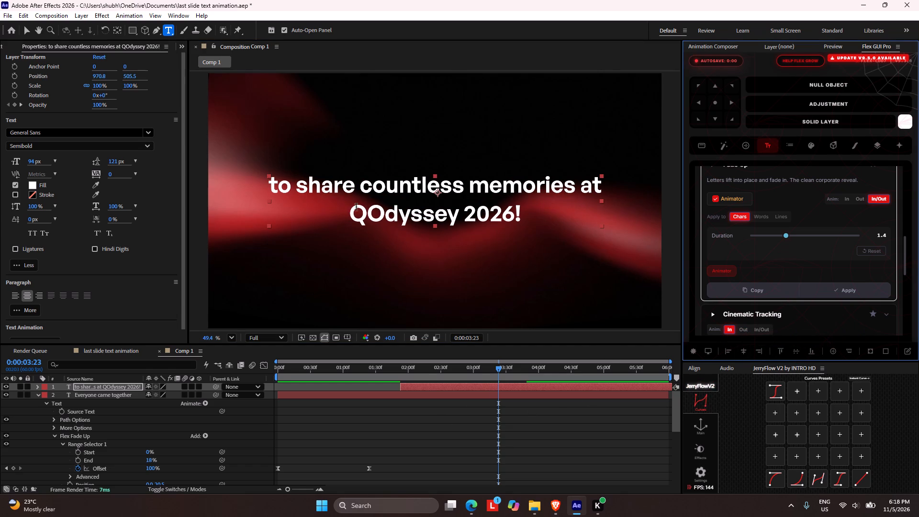
Set the fill colour of the "Q" in "QOdyssey" to red F90000.
left_click_drag(350, 210, 365, 219)
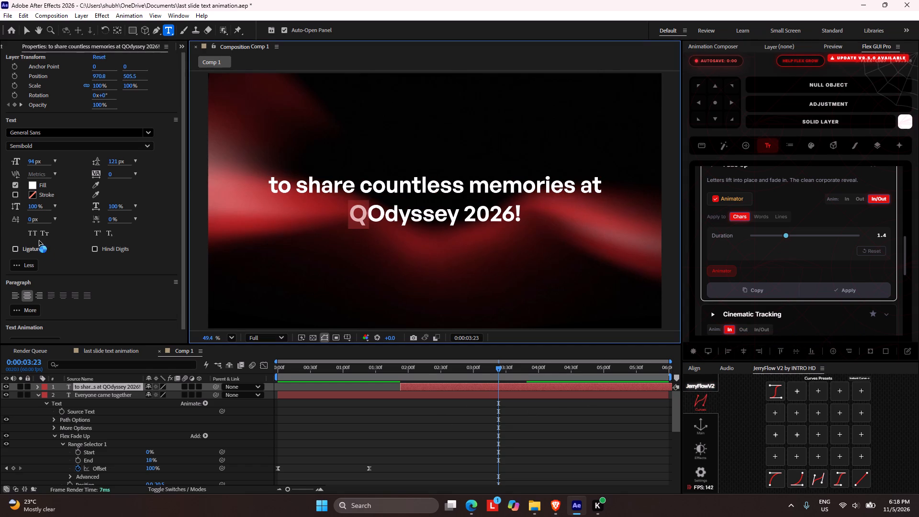
left_click(31, 187)
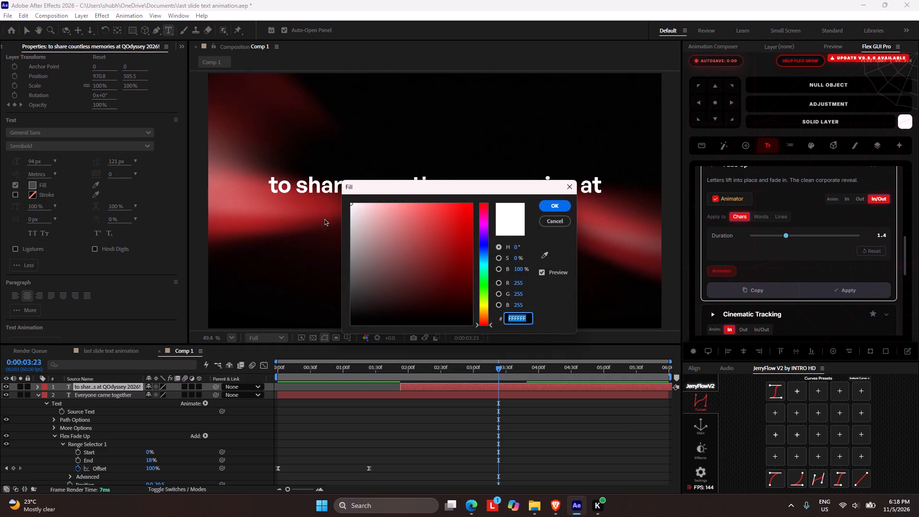
left_click_drag(387, 231, 483, 206)
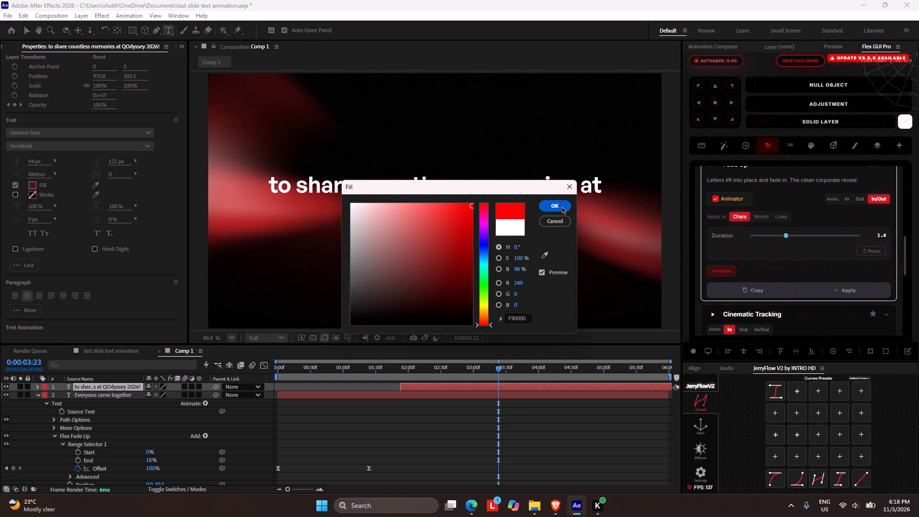
left_click(562, 206)
left_click(369, 417)
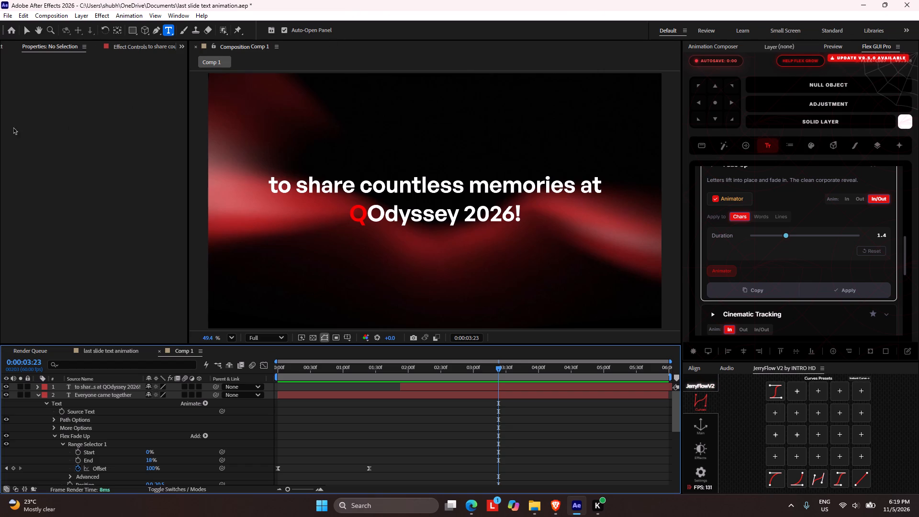
Scrub through the transition between the two texts and preview the composition from the start.
left_click_drag(461, 371, 351, 376)
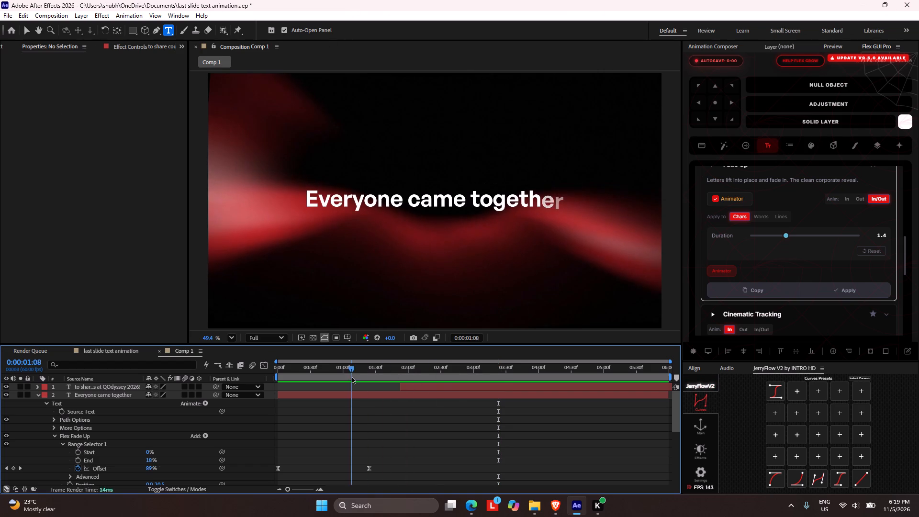
left_click_drag(351, 376, 477, 399)
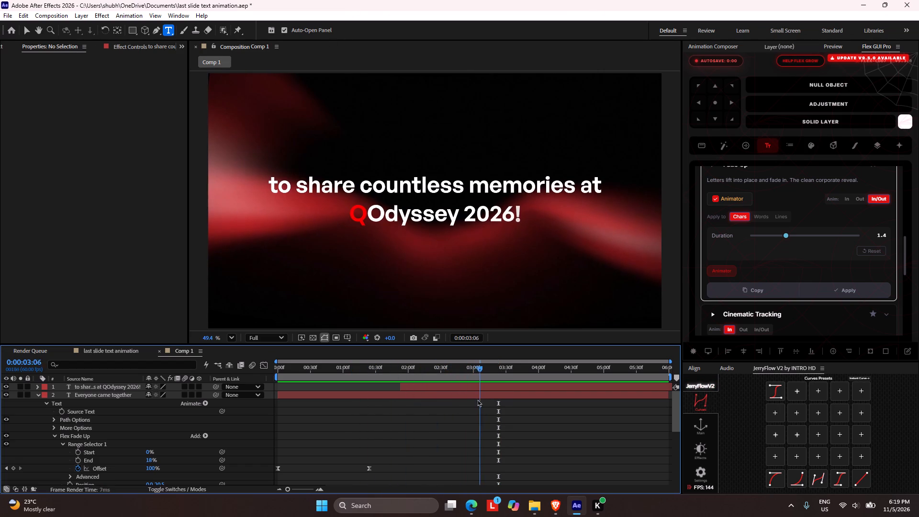
left_click_drag(477, 399, 391, 386)
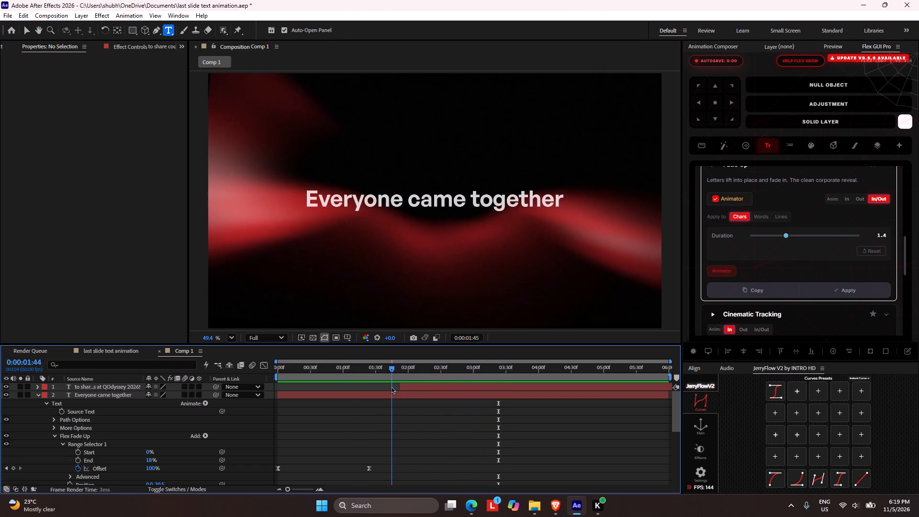
left_click_drag(391, 386, 262, 408)
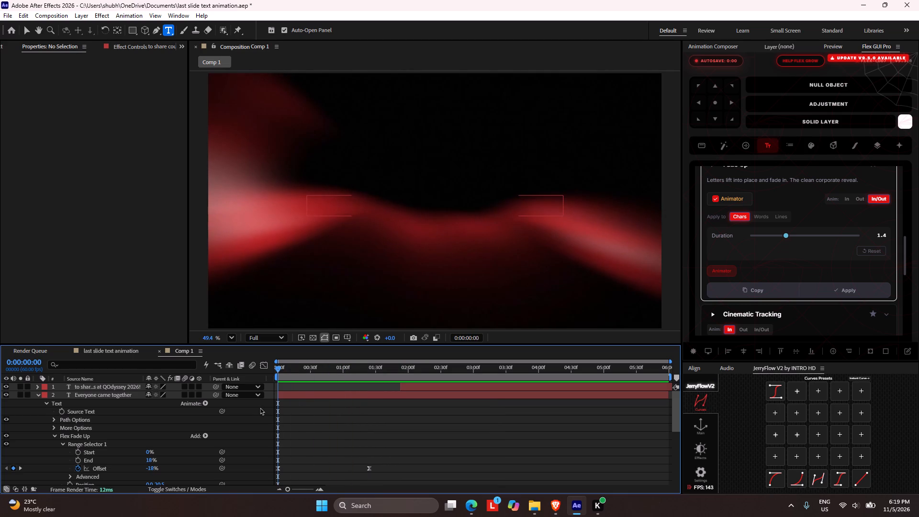
key("space")
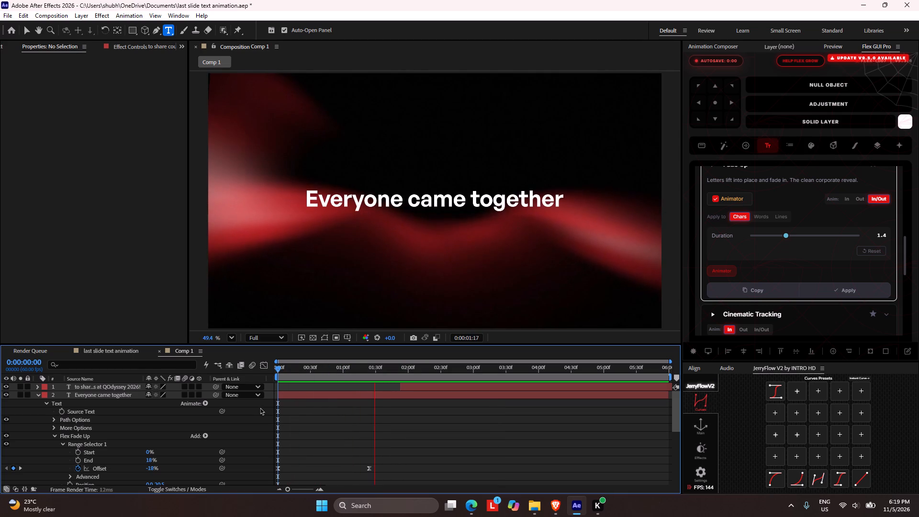
key("space")
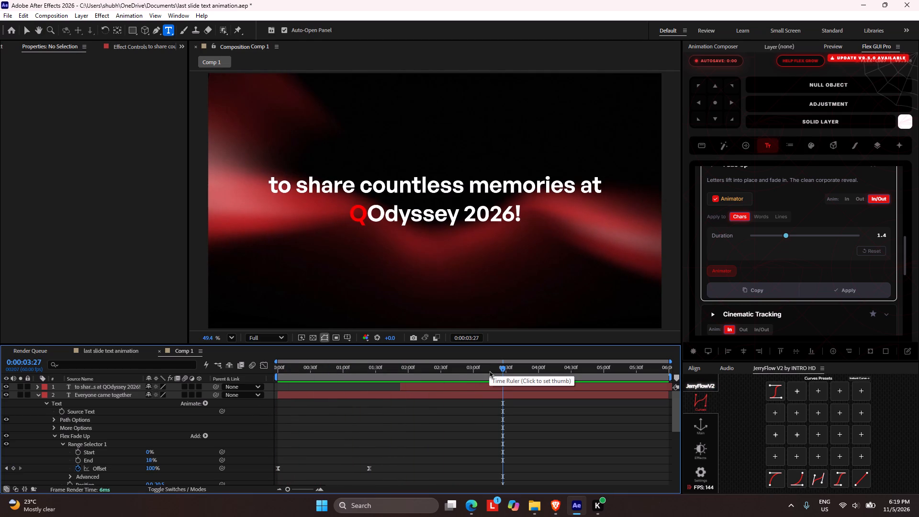
Move both Opacity keyframes of the "to share countless memories" layer later, so its fade-out starts at about 0:00:03:58.
left_click_drag(487, 371, 506, 375)
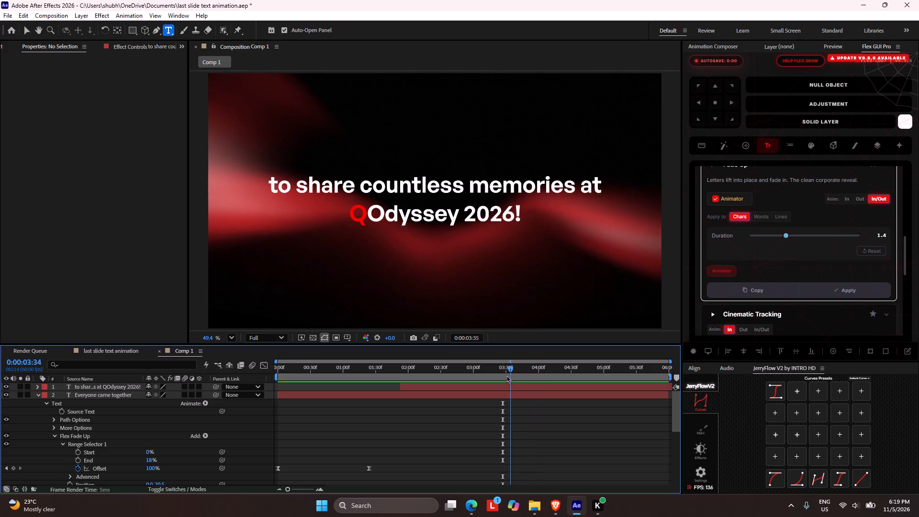
left_click_drag(506, 375, 509, 377)
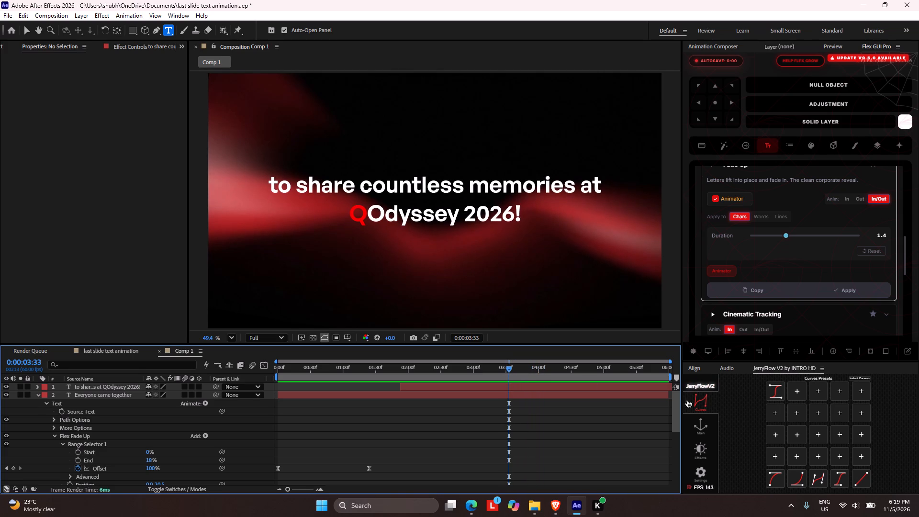
left_click_drag(673, 404, 671, 397)
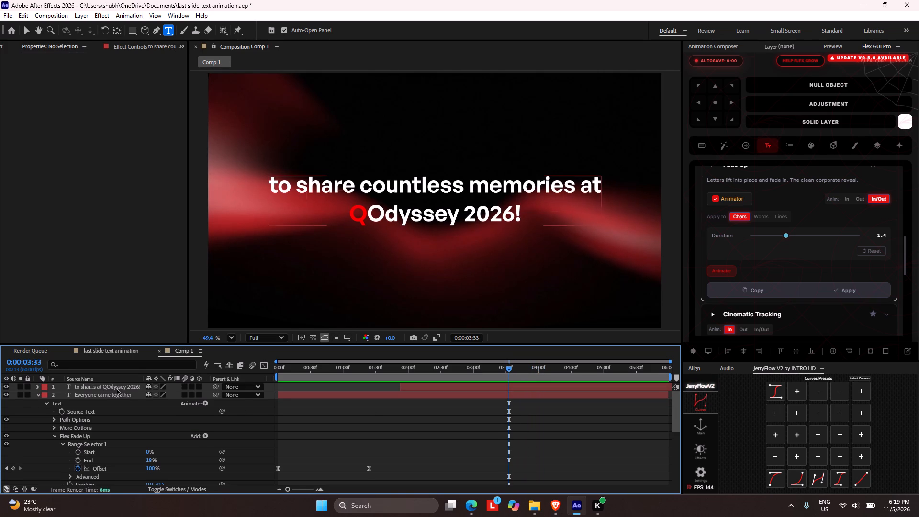
left_click(115, 387)
key("u")
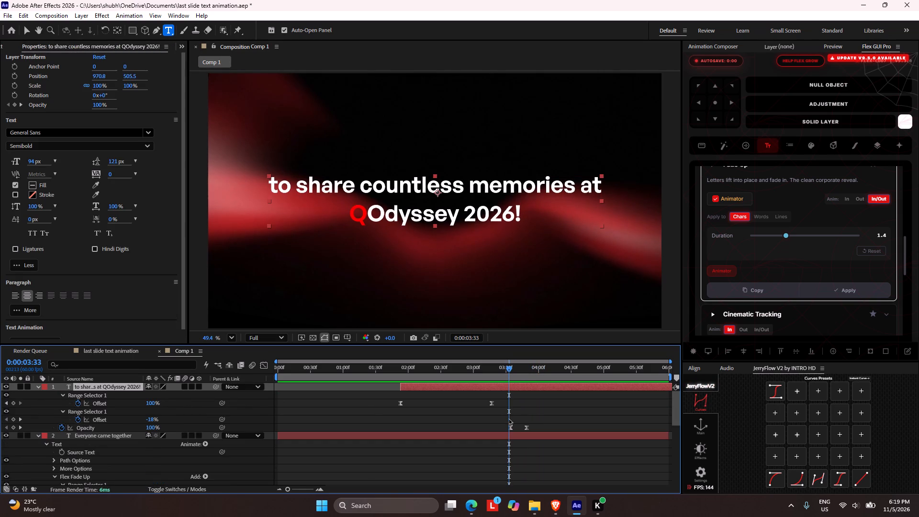
left_click_drag(534, 423, 501, 426)
left_click_drag(511, 428, 536, 428)
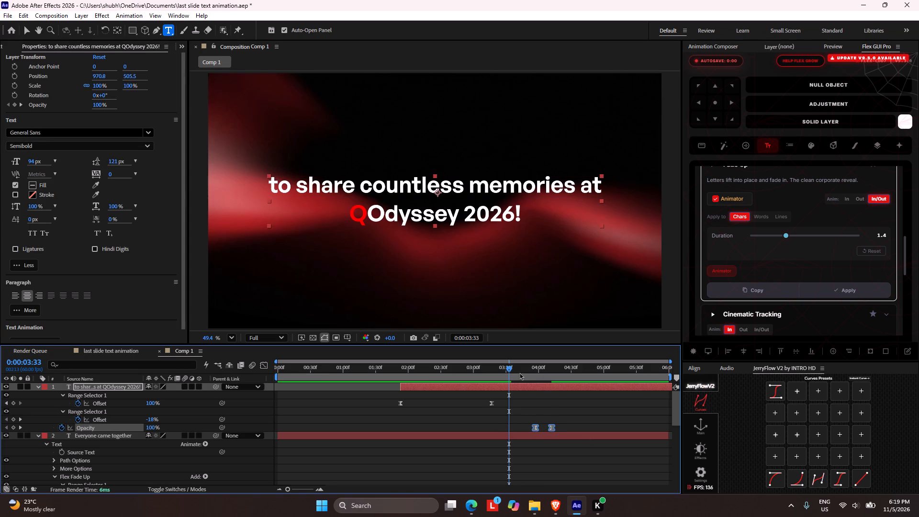
Lengthen the second text's fade-out by placing its first Opacity keyframe at about 0:00:03:49 and its second at about 0:00:04:19.
left_click_drag(511, 367, 533, 373)
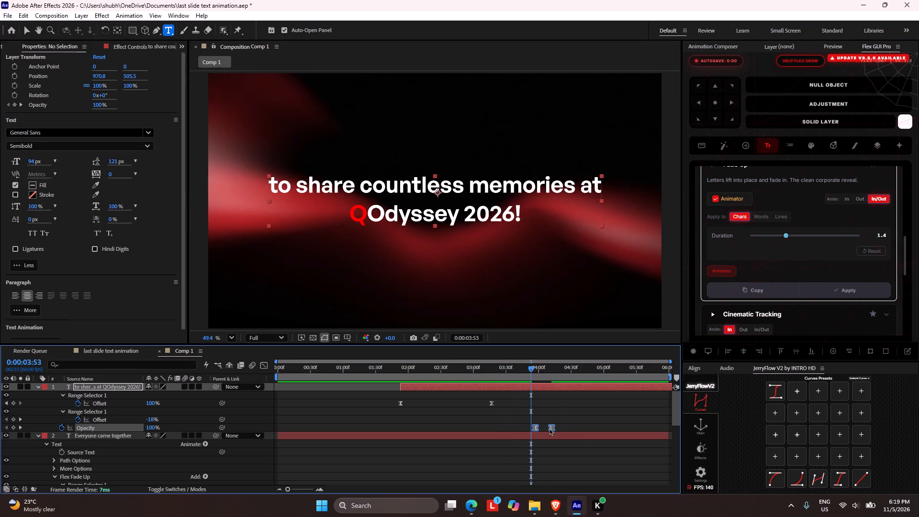
left_click(549, 428)
left_click_drag(552, 427, 564, 426)
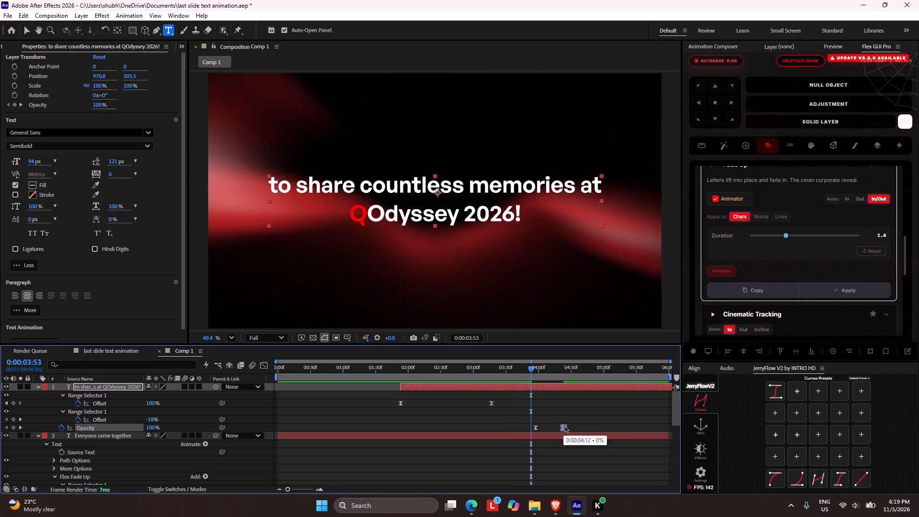
left_click_drag(564, 426, 566, 424)
left_click_drag(533, 369, 544, 377)
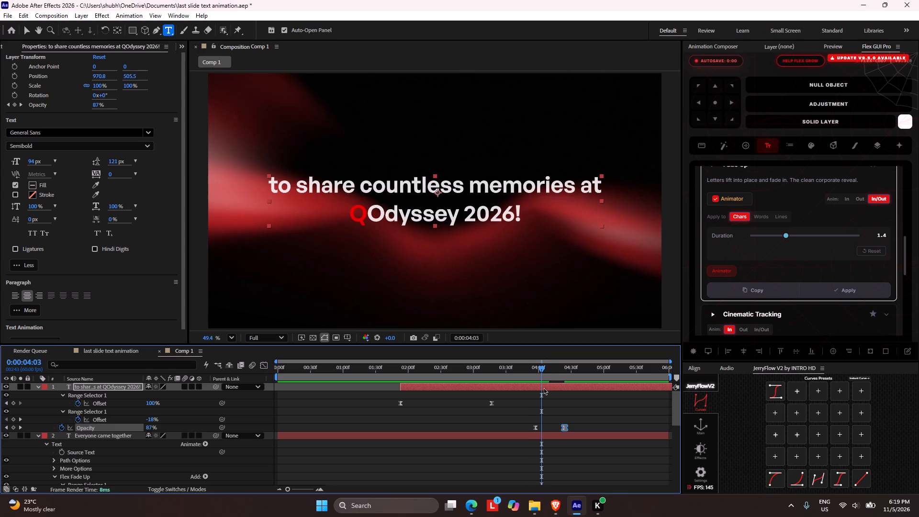
left_click_drag(536, 424, 526, 426)
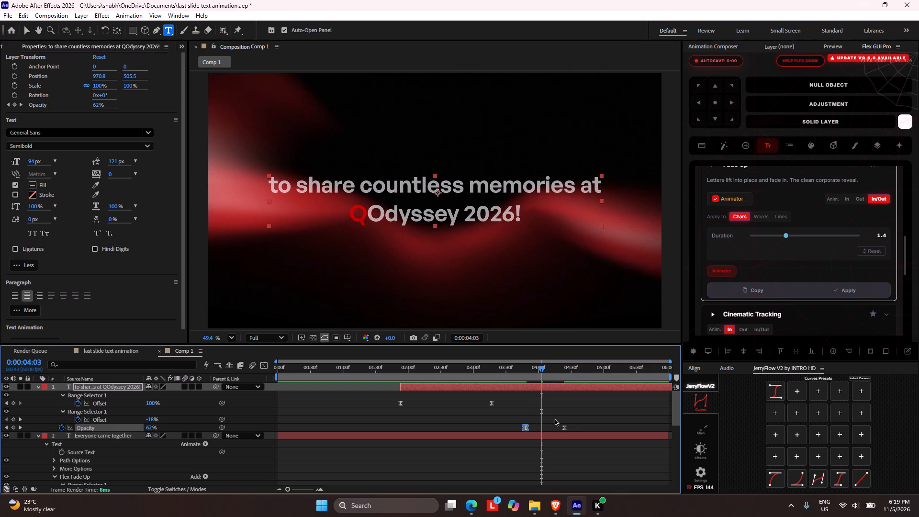
left_click_drag(563, 428, 557, 427)
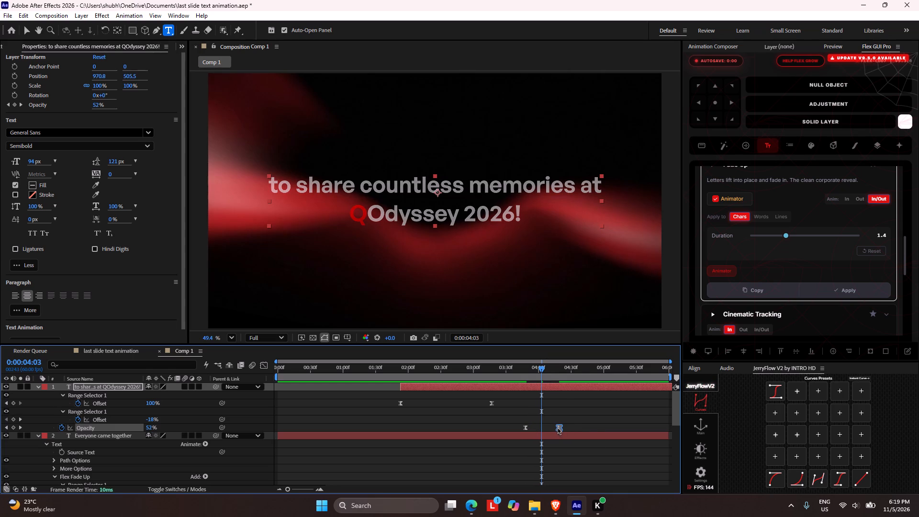
left_click_drag(557, 427, 557, 427)
left_click(570, 421)
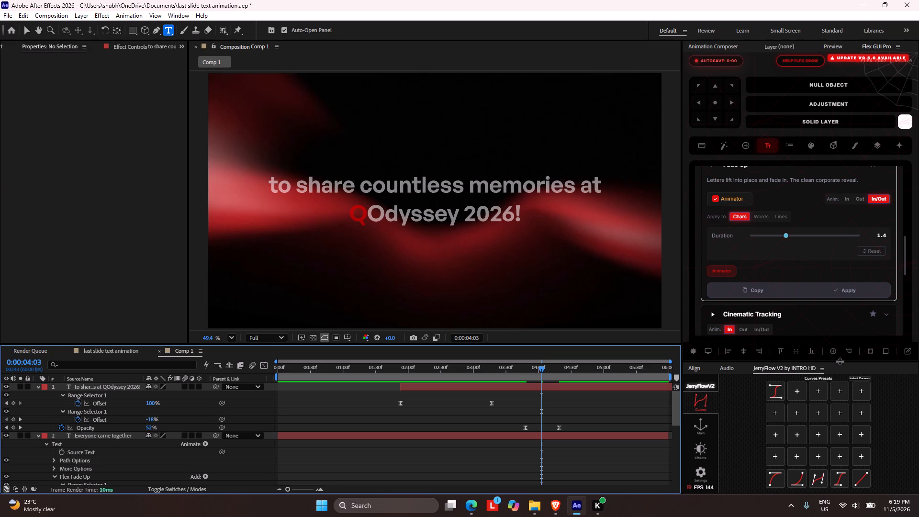
Make the JerryFlow V2 curve presets area slightly taller in the workspace.
left_click_drag(839, 360, 877, 278)
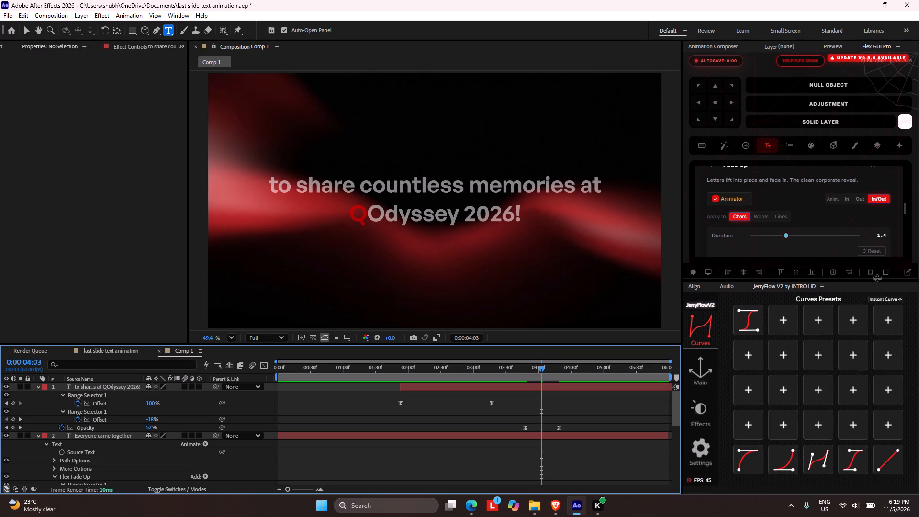
left_click_drag(877, 278, 880, 276)
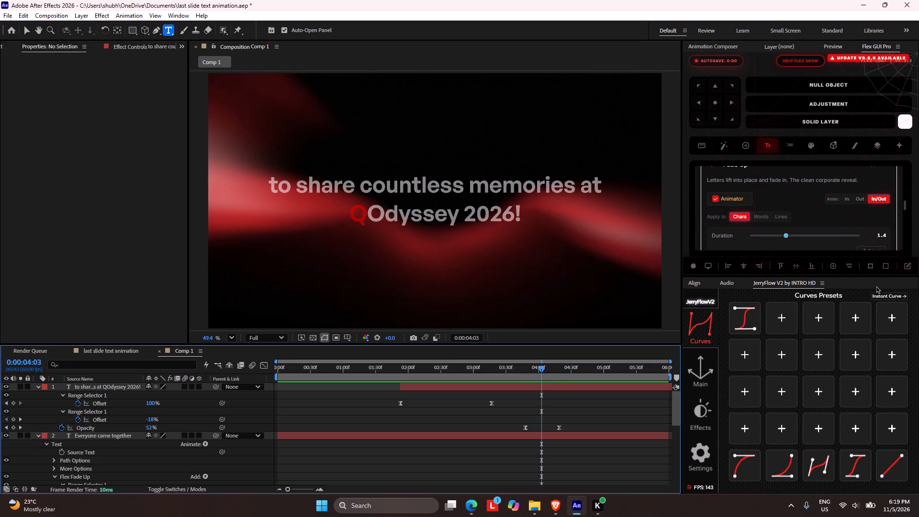
left_click_drag(852, 276, 853, 281)
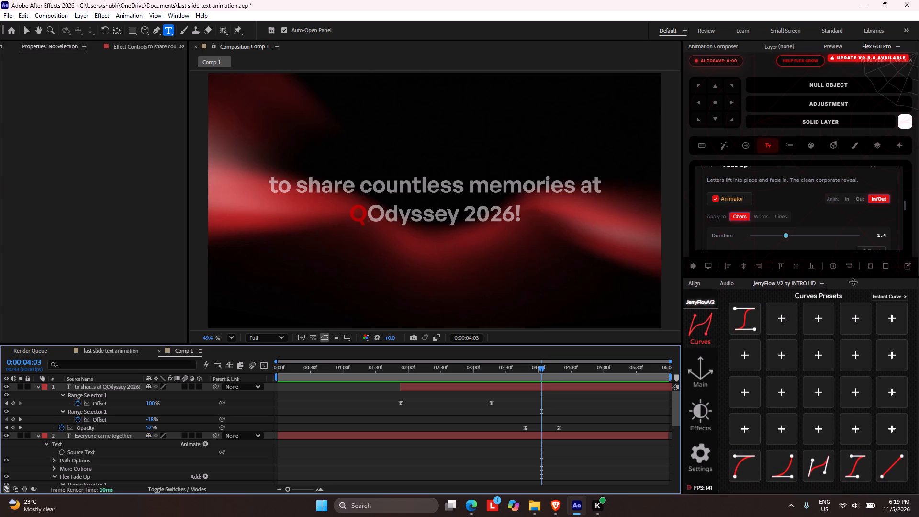
left_click_drag(853, 281, 853, 329)
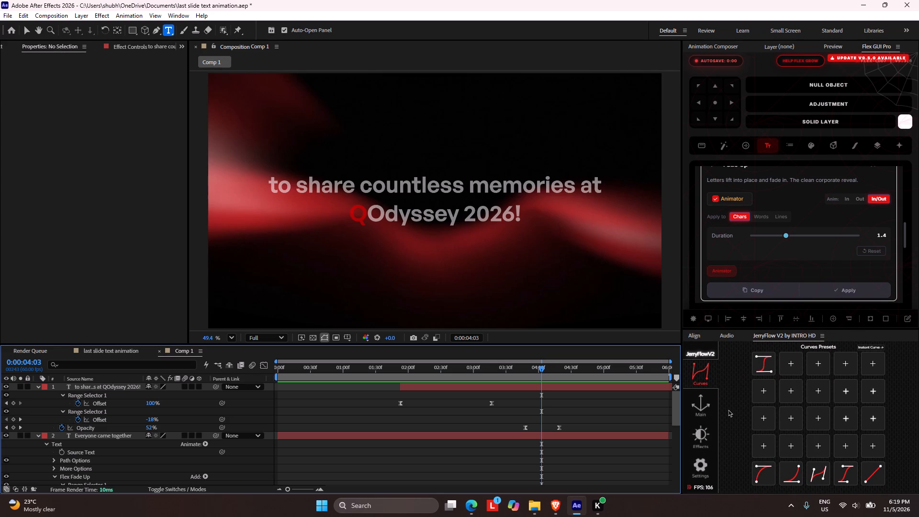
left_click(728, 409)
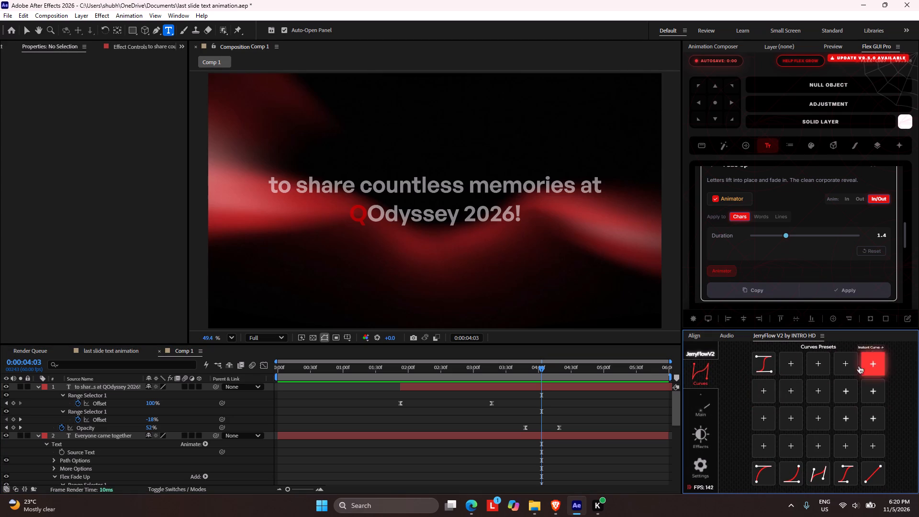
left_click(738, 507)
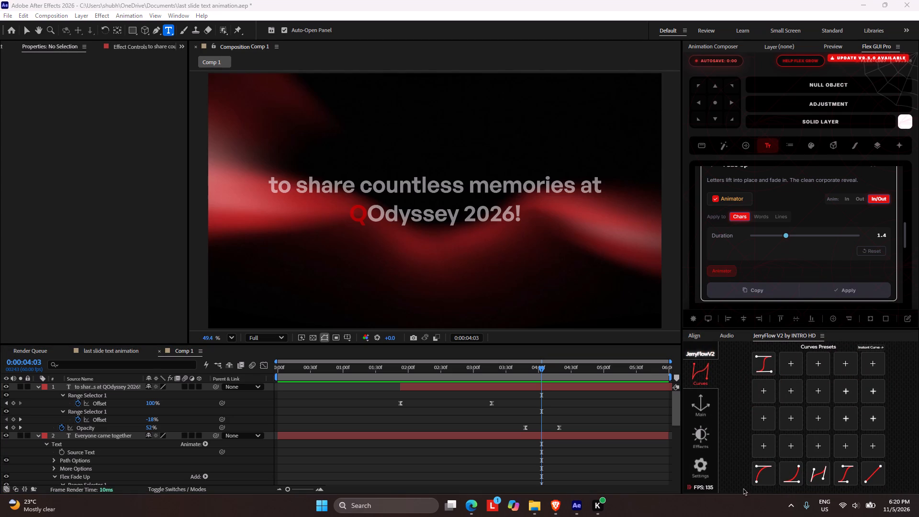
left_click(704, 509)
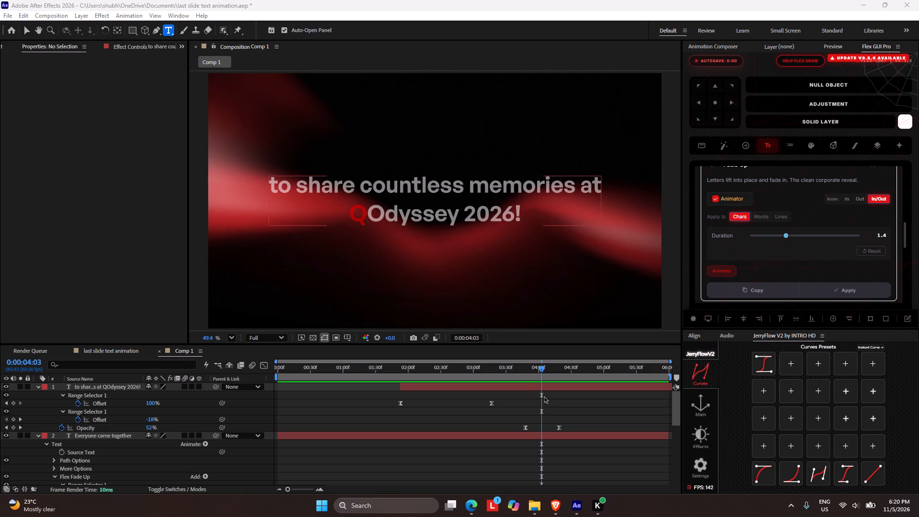
Scrub around the second text's fade-out and park the playhead just after it ends, at 0:00:04:21.
left_click_drag(543, 366, 568, 372)
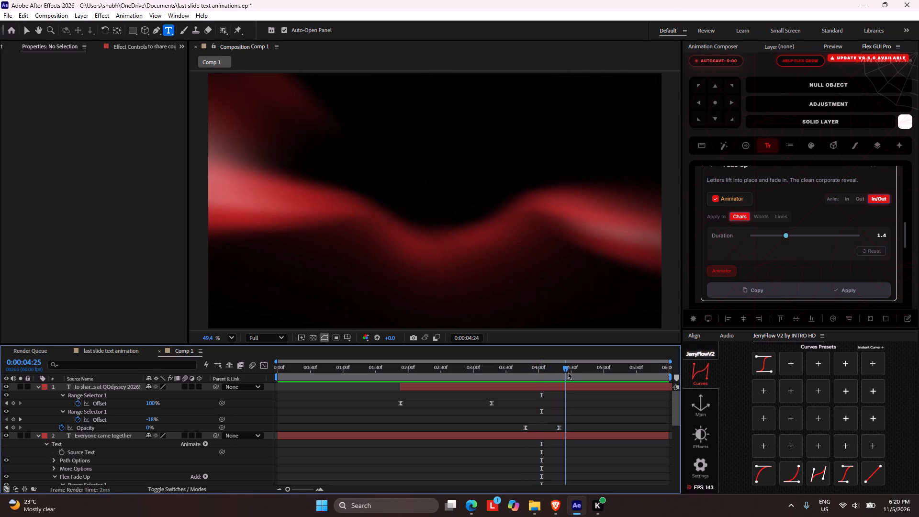
left_click_drag(568, 372, 559, 364)
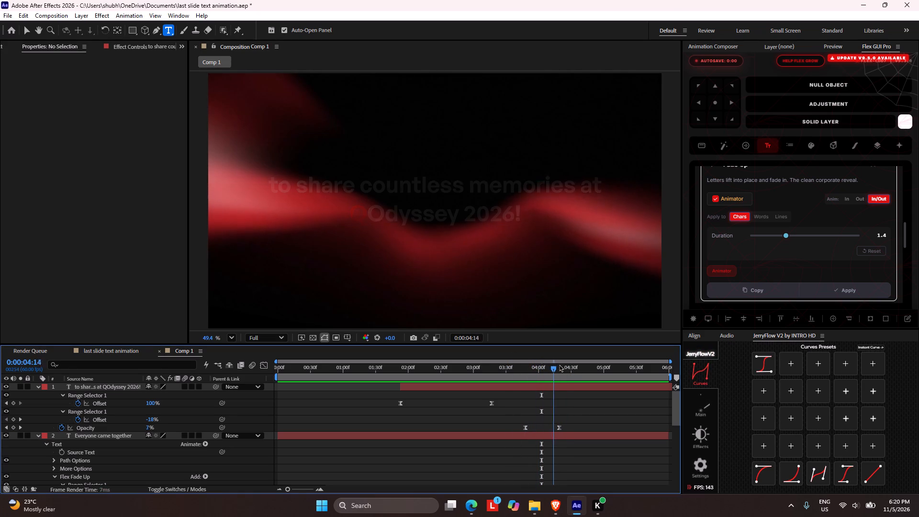
left_click_drag(559, 364, 532, 357)
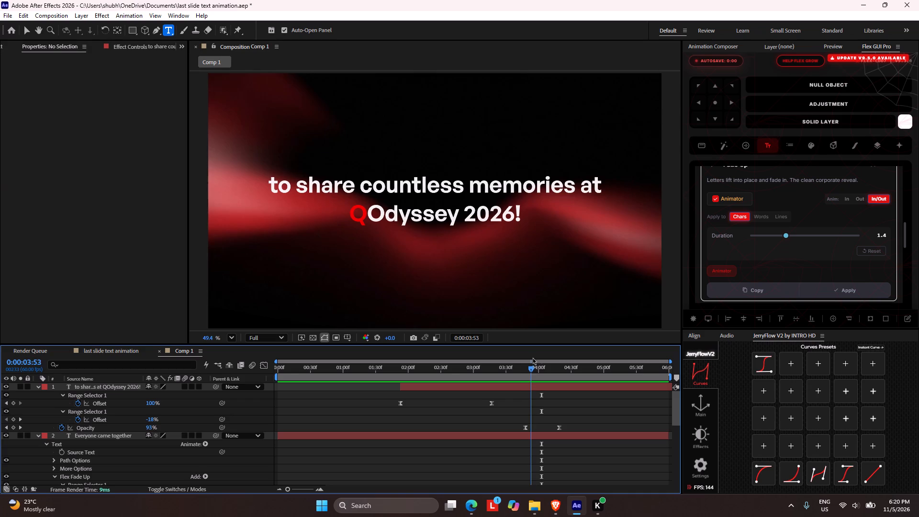
left_click_drag(532, 357, 624, 348)
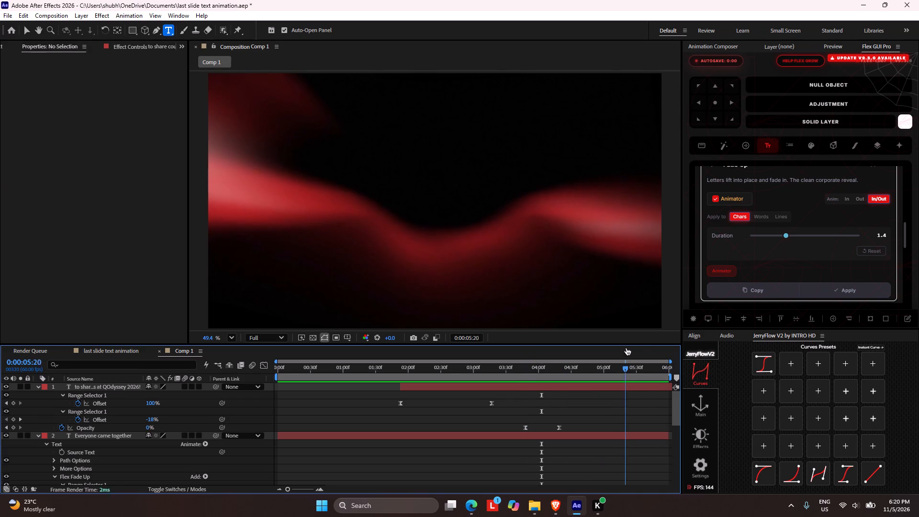
left_click_drag(624, 348, 554, 317)
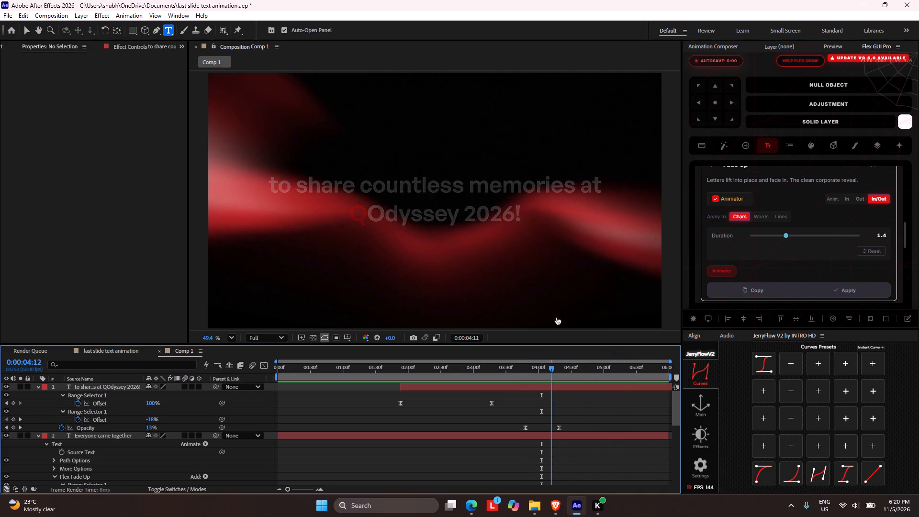
left_click_drag(554, 317, 563, 319)
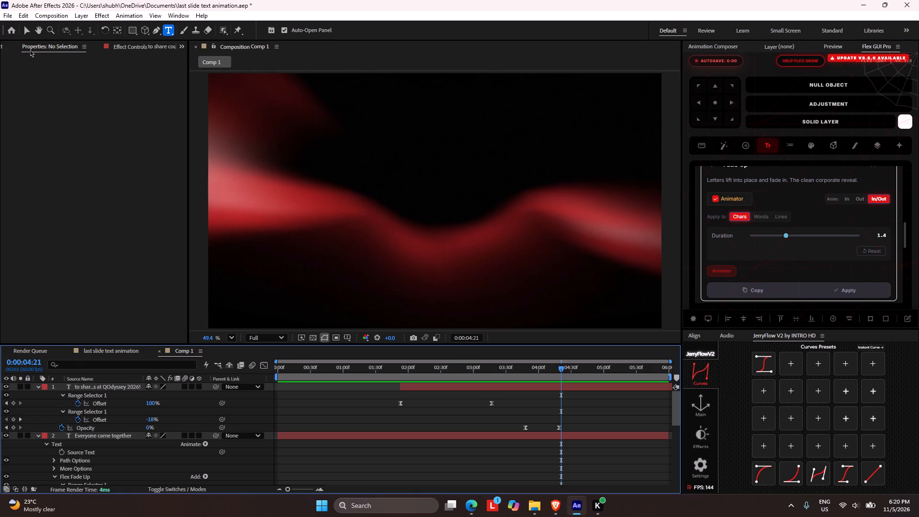
Shorten Comp 1 by setting its duration to 0:00:04:21 in the composition settings.
scroll(32, 48, "up", 2)
left_click(57, 194)
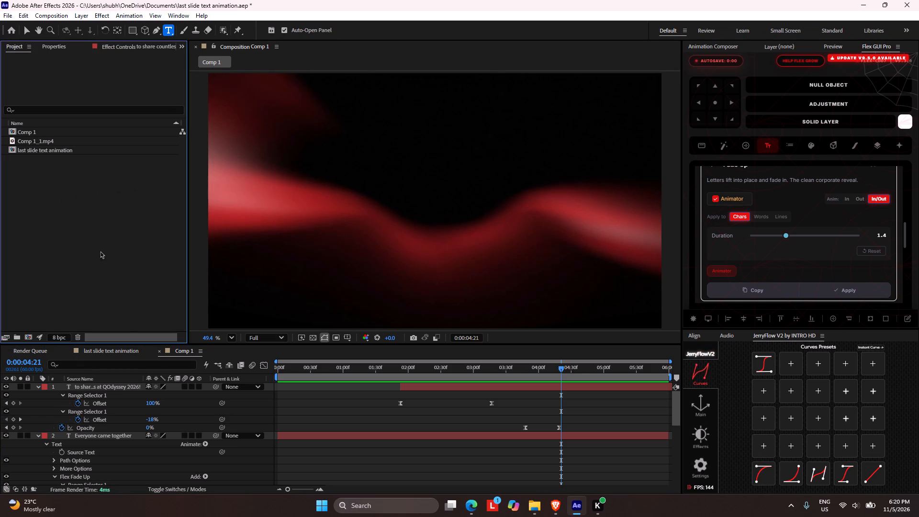
right_click(182, 353)
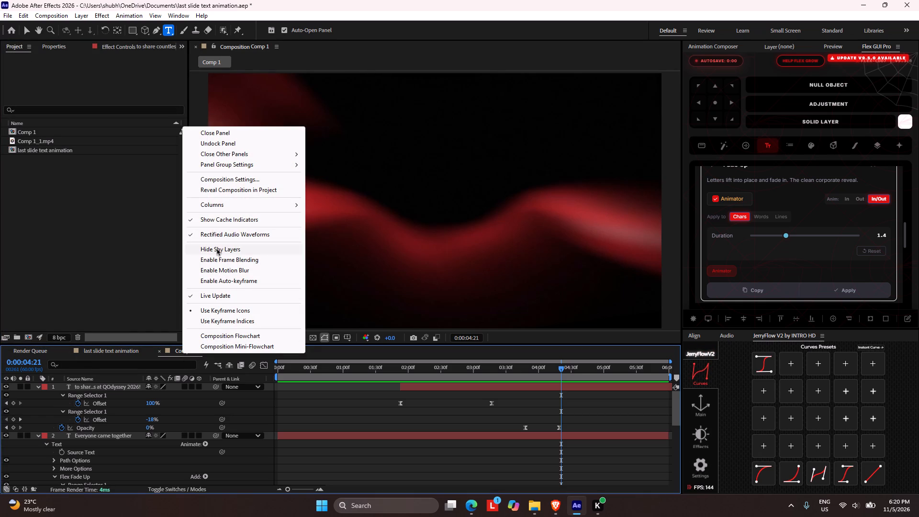
left_click(218, 181)
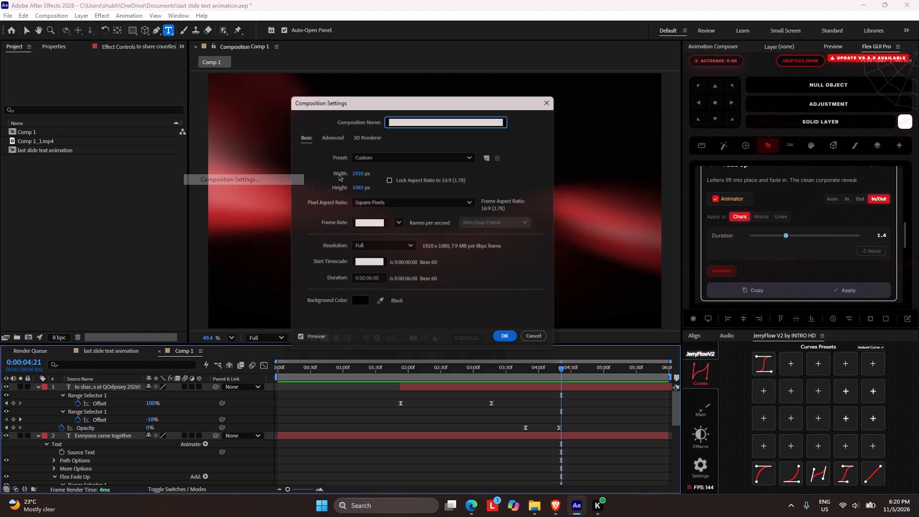
left_click(370, 281)
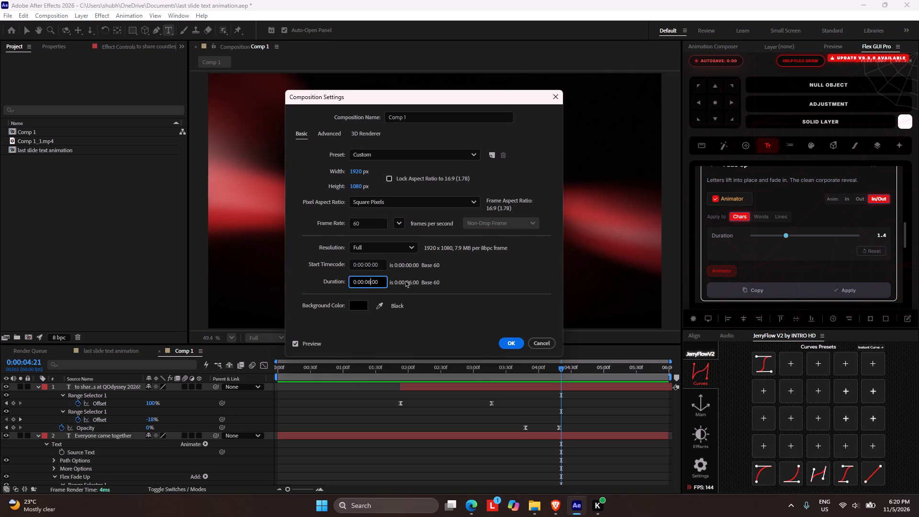
key("BackSpace")
key("4")
left_click(380, 281)
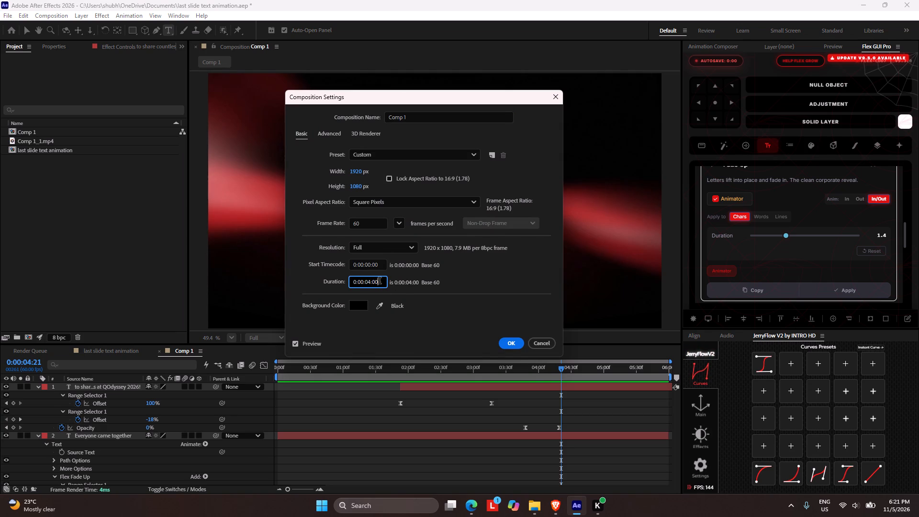
key("BackSpace")
key("BackSpace")
type("21")
scroll(380, 281, "up", 1)
left_click(479, 277)
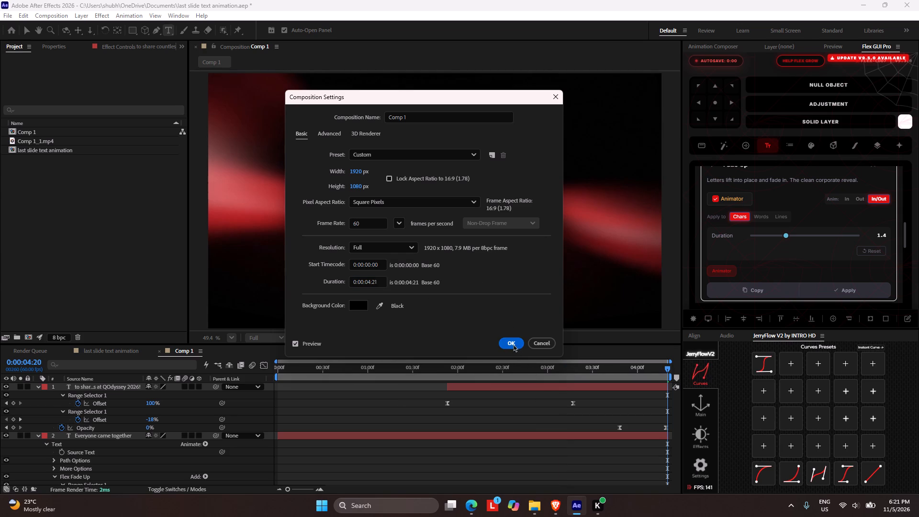
left_click(512, 343)
Scrub through the whole of Comp 1 to check both text animations, finishing at the first frame.
left_click_drag(661, 369, 675, 371)
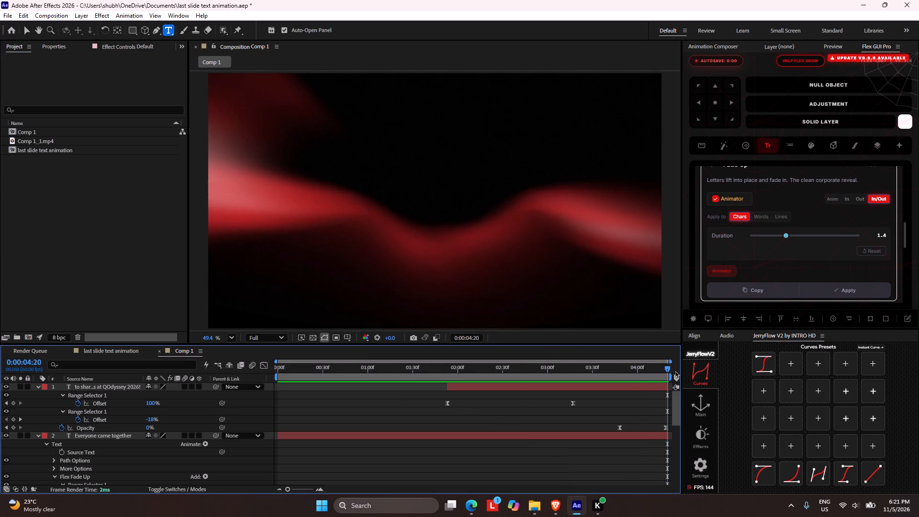
left_click_drag(675, 371, 324, 392)
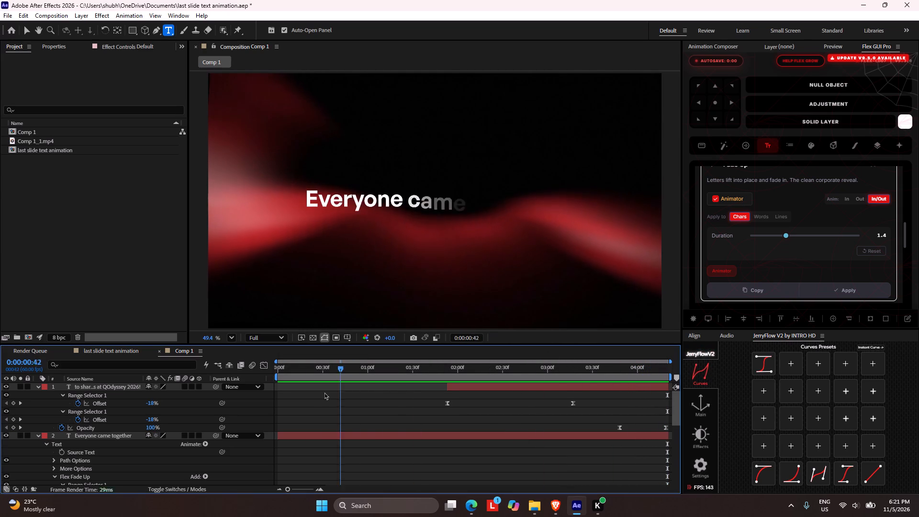
left_click_drag(324, 392, 647, 381)
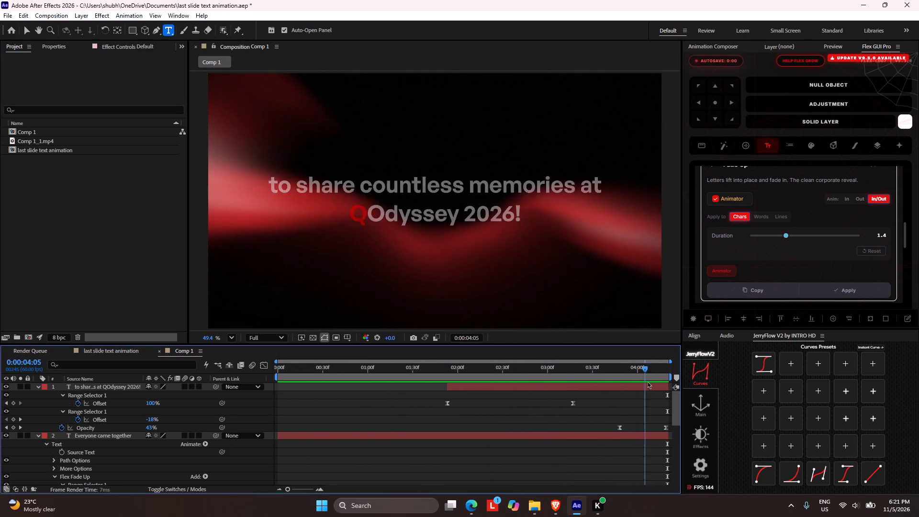
left_click_drag(647, 381, 530, 386)
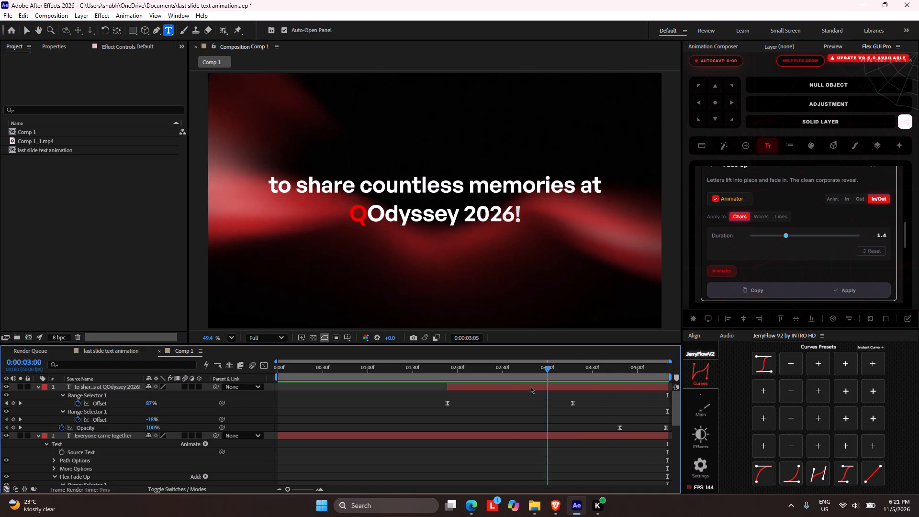
left_click_drag(530, 386, 264, 397)
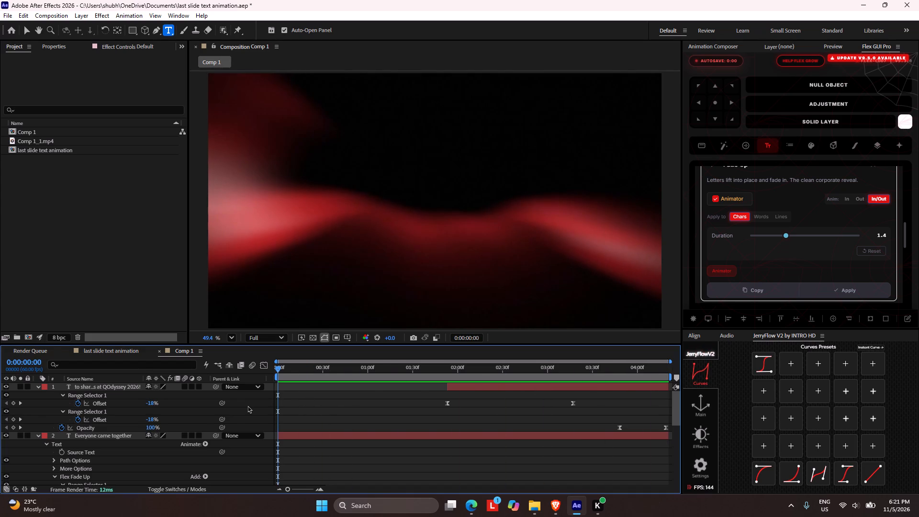
Add Comp 1 to the render queue and name its H.264 output file "text anymation everyone" in the Downloads folder.
key("ctrl+m")
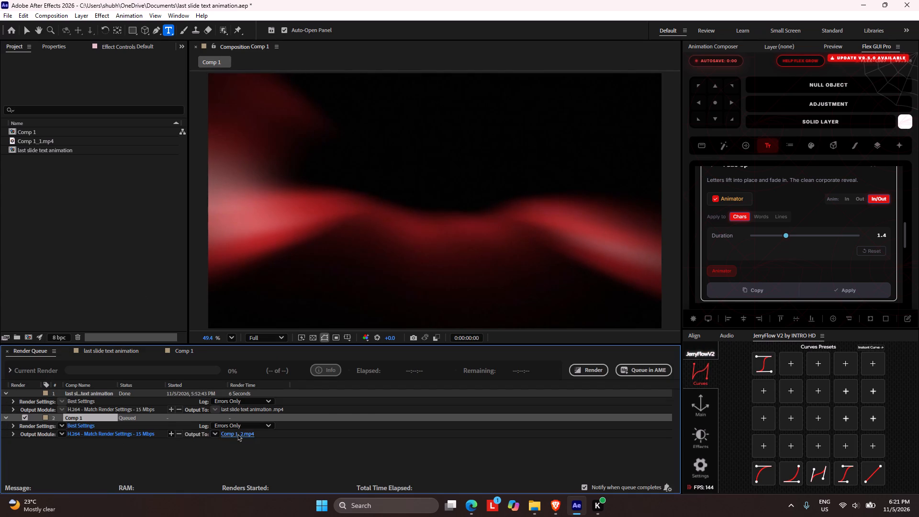
left_click(237, 434)
key("BackSpace")
key("BackSpace")
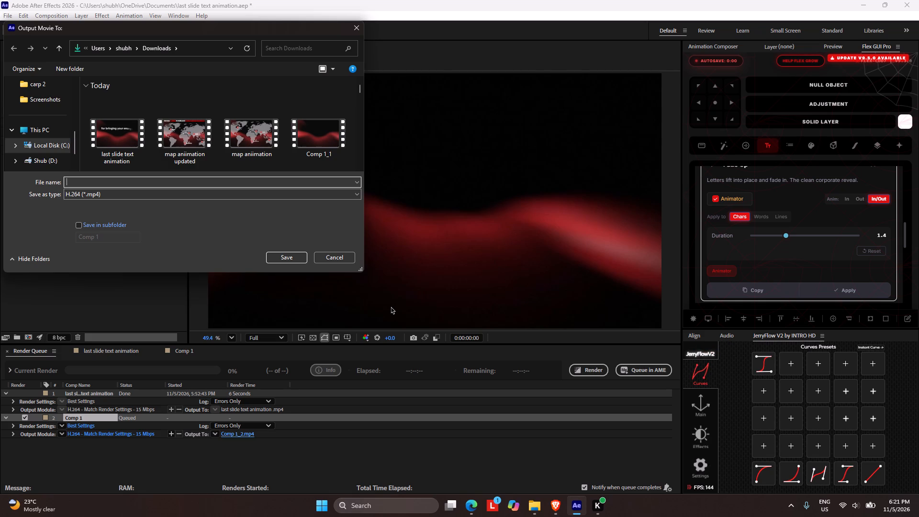
type("text")
key("space")
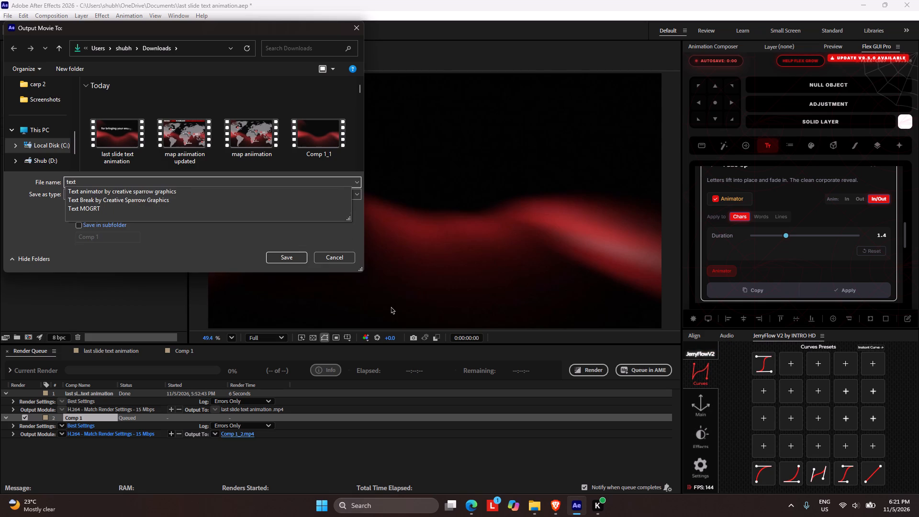
type("any")
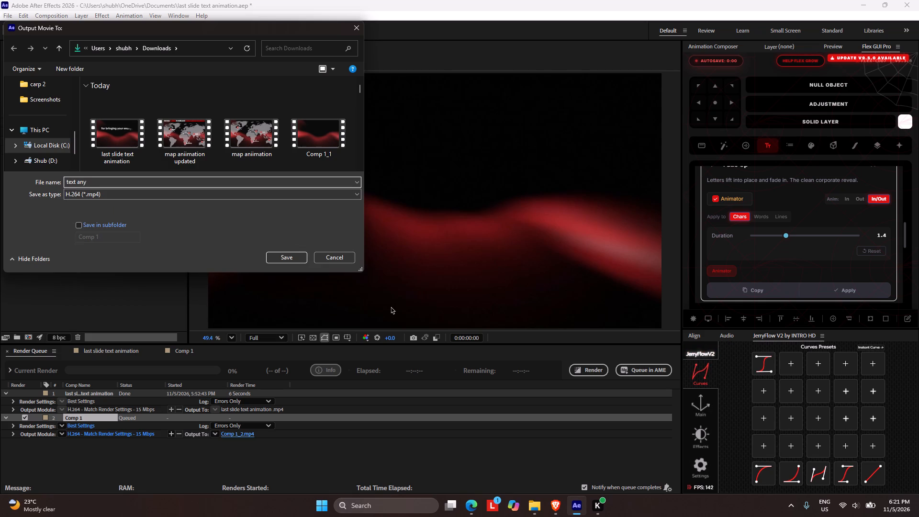
type("mation everyone")
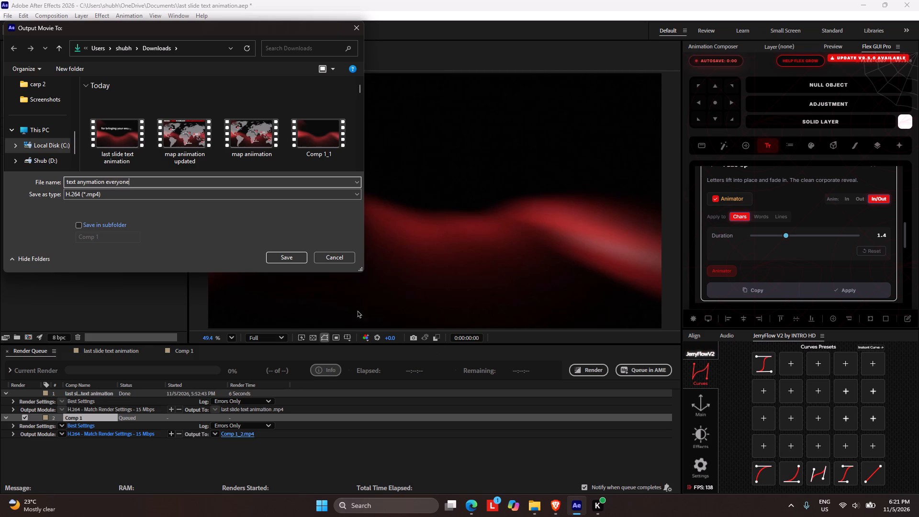
left_click(269, 217)
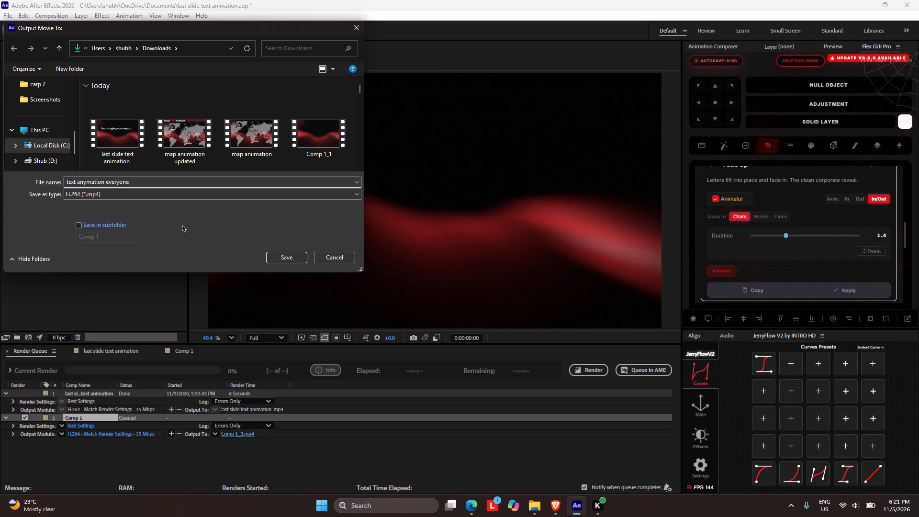
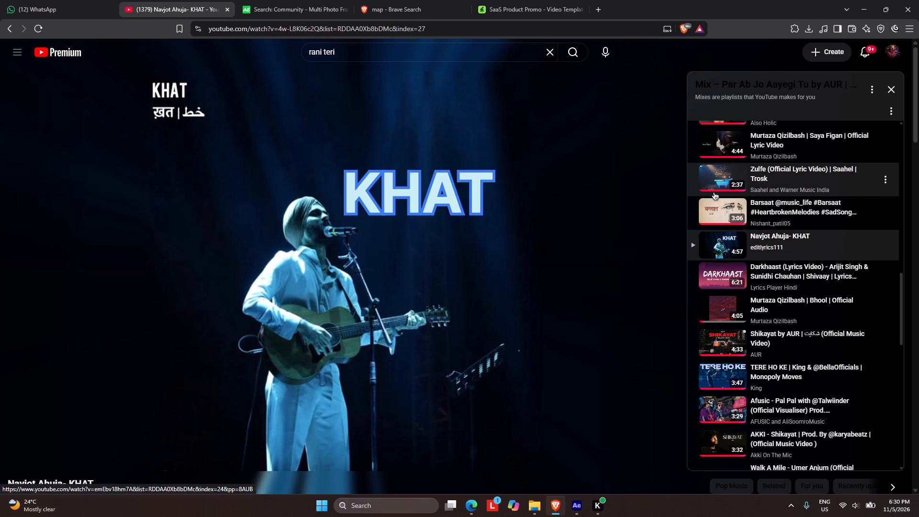
Play the song AKKI - Shikayat from the YouTube mix playlist.
scroll(736, 239, "down", 2)
scroll(714, 191, "down", 1)
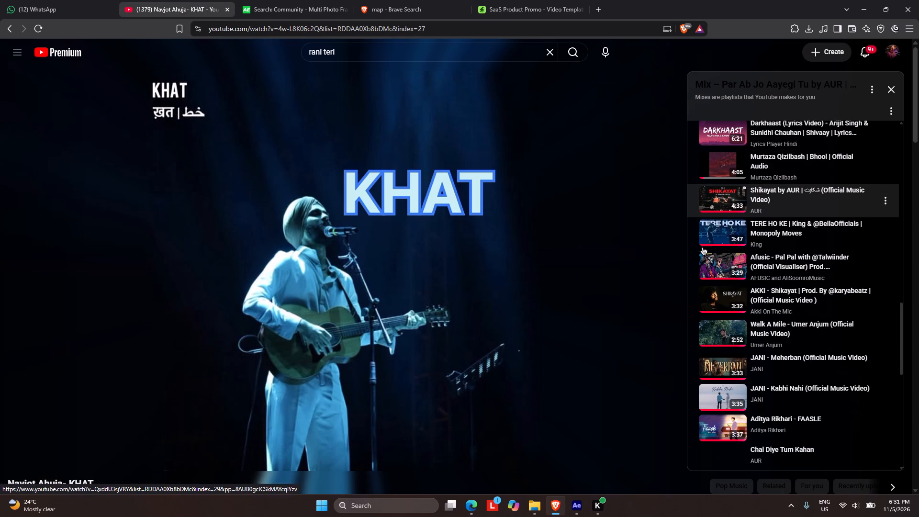
left_click(709, 294)
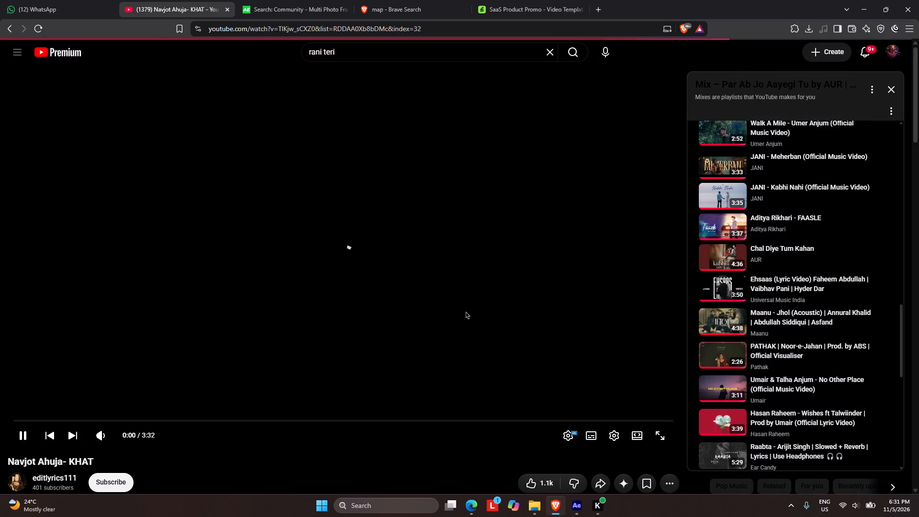
Look through the Downloads folder in File Explorer for the exported text animation video, and return to After Effects.
left_click(538, 505)
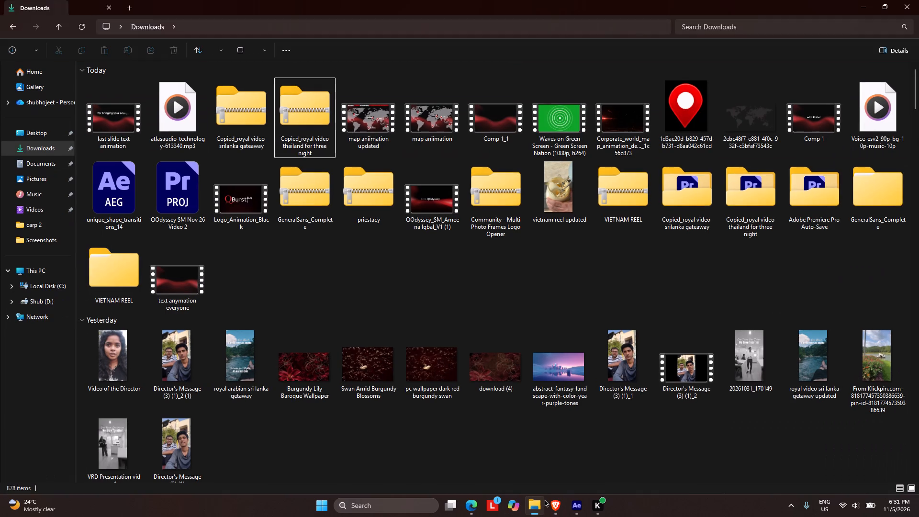
left_click(307, 274)
left_click(252, 267)
left_click(575, 508)
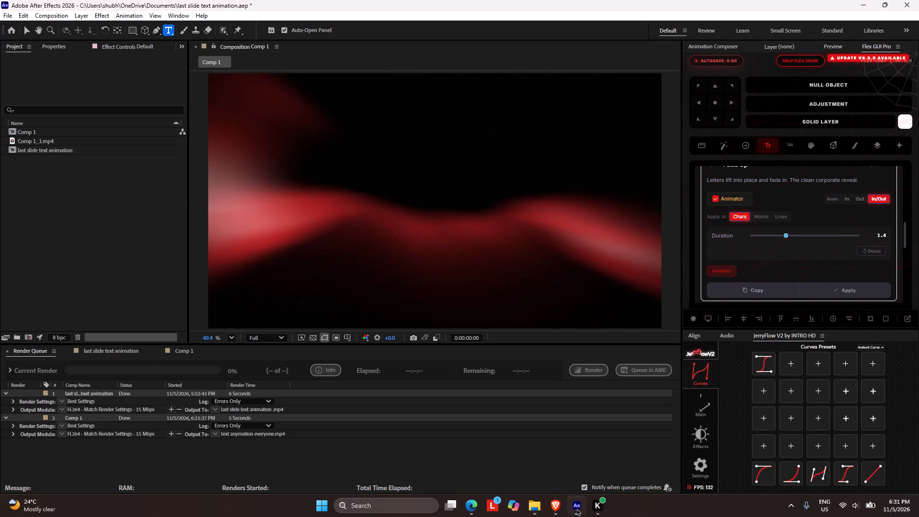
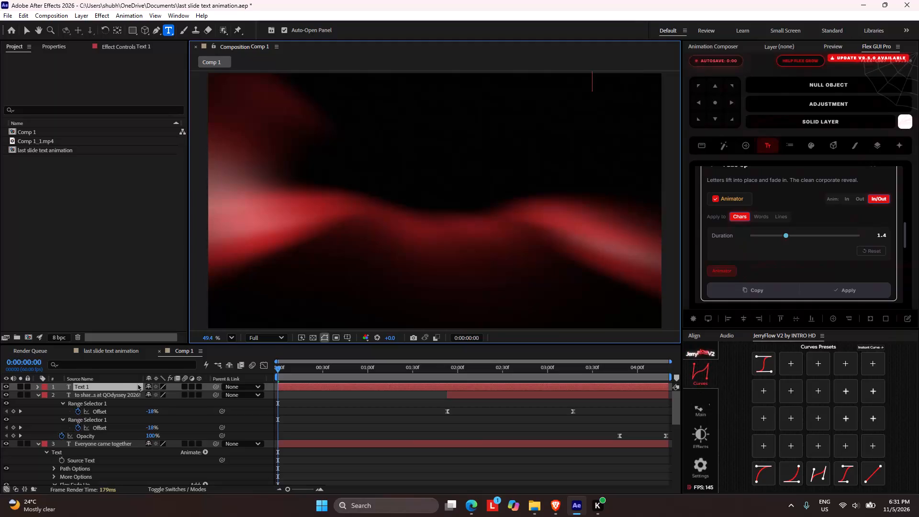
Delete the empty Text 1 layer from Comp 1.
key("Delete")
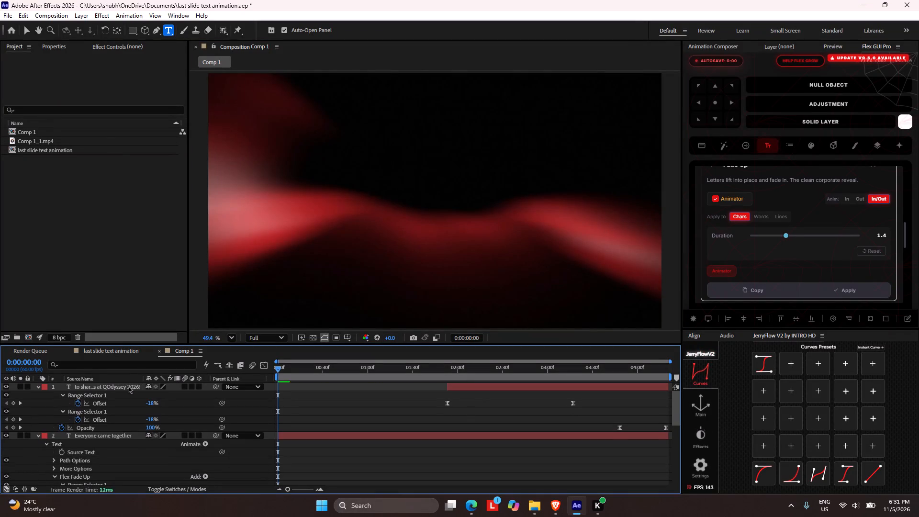
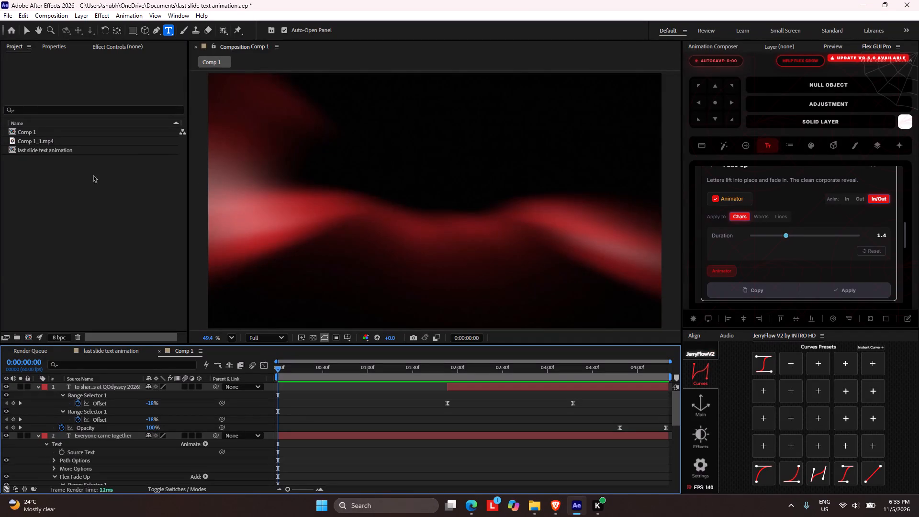
Play back Comp 1's timeline to review the animation of both text lines and the transition between them.
left_click(289, 371)
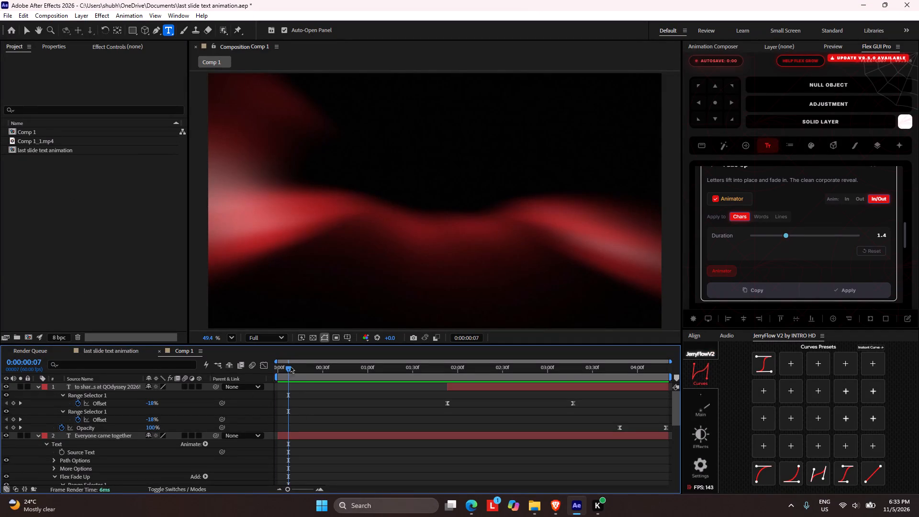
left_click_drag(289, 366, 274, 368)
key("space")
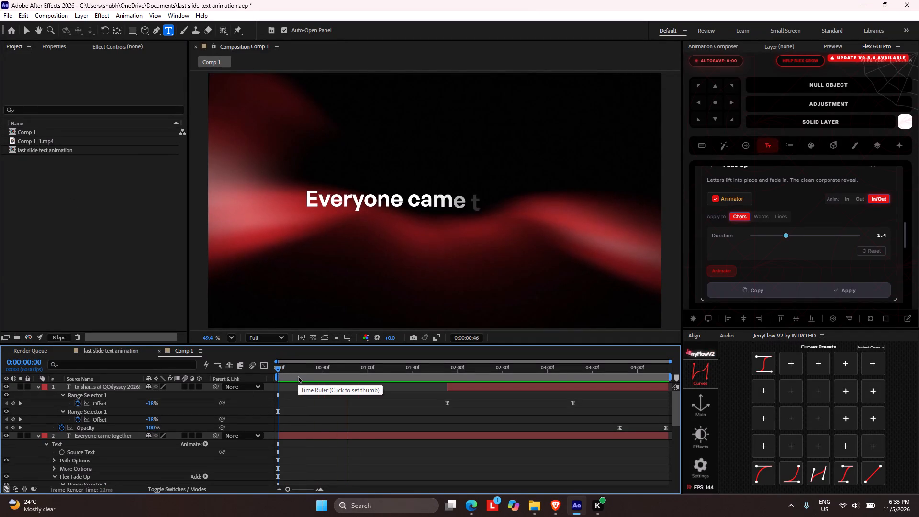
key("space")
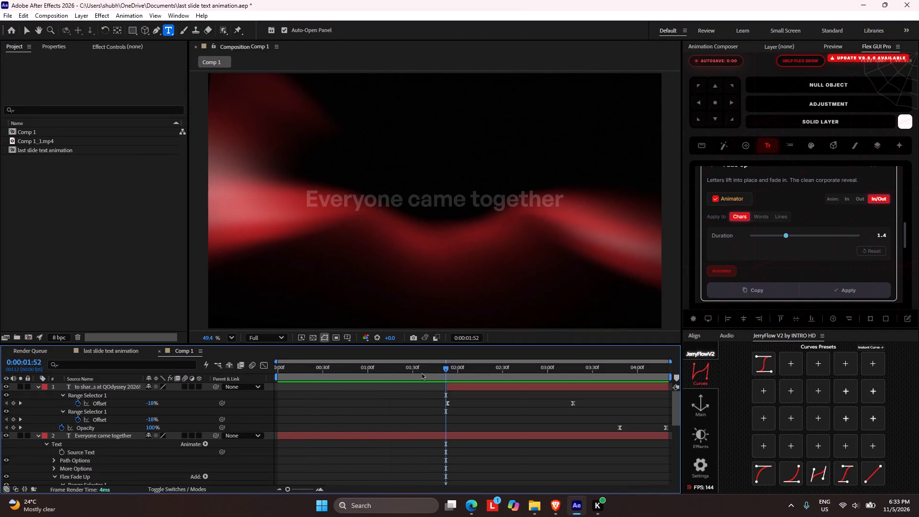
left_click_drag(439, 368, 319, 349)
key("space")
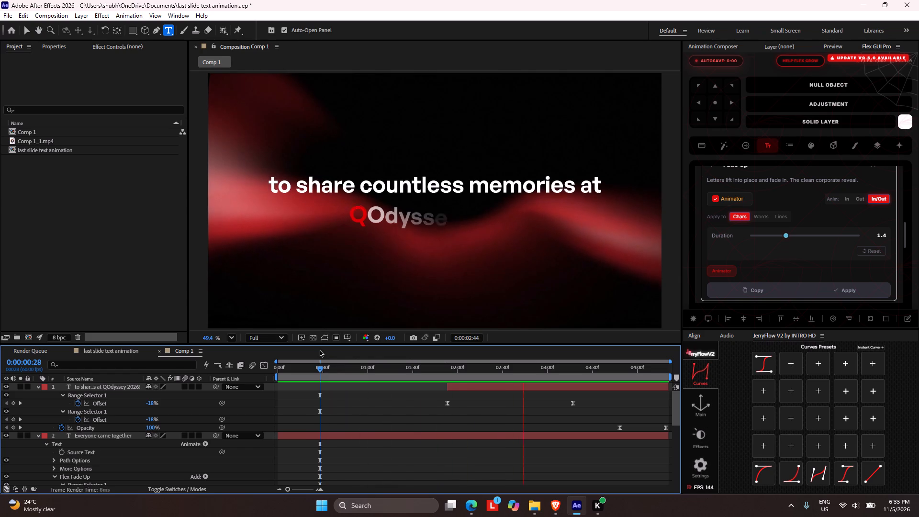
key("space")
key("space")
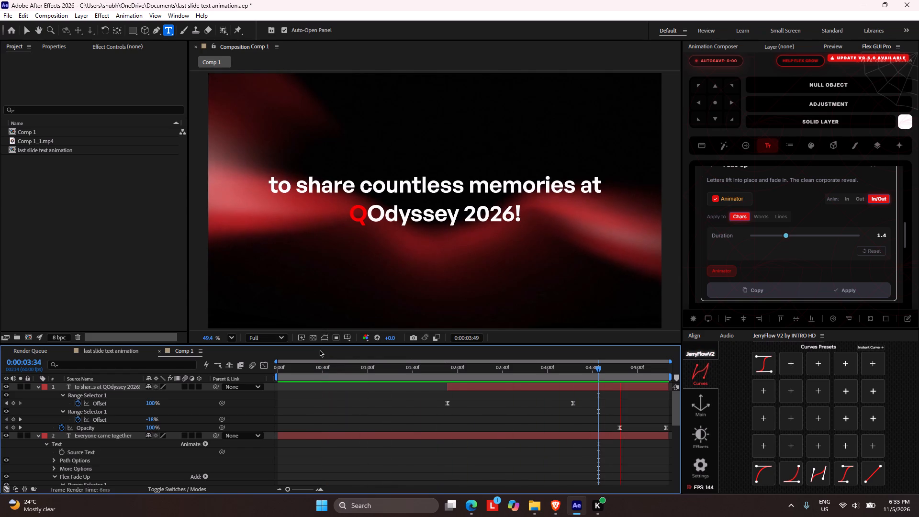
key("space")
key("space")
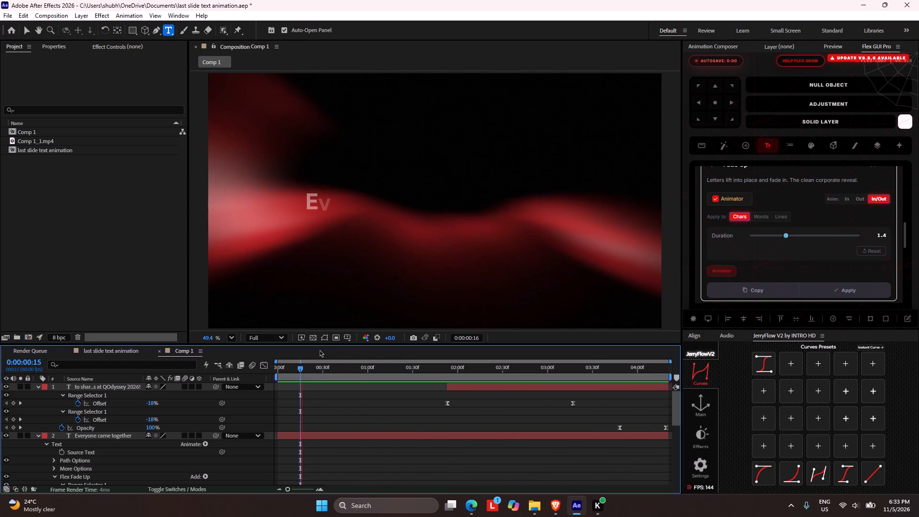
key("space")
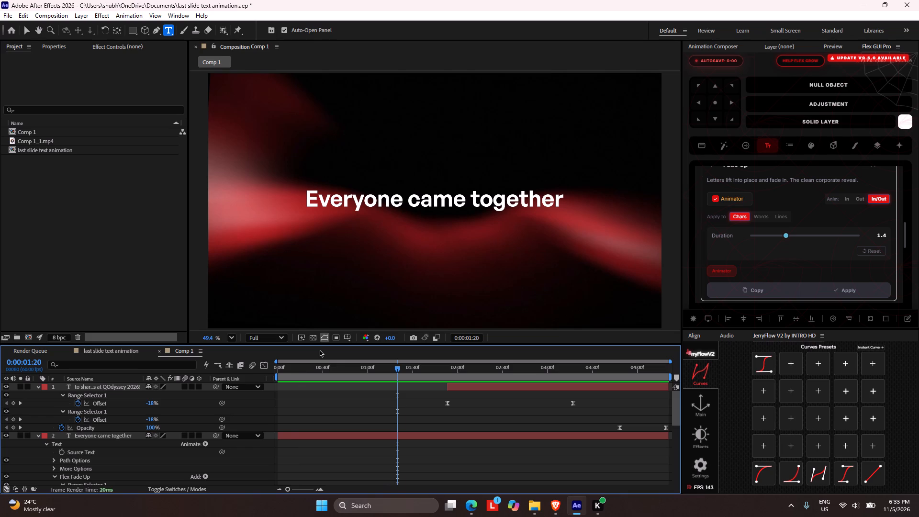